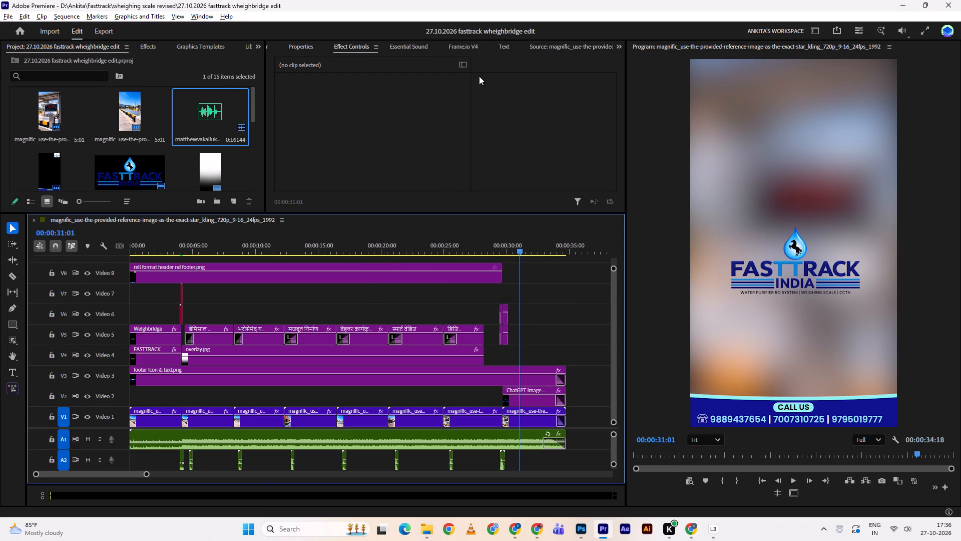
left_click(960, 0)
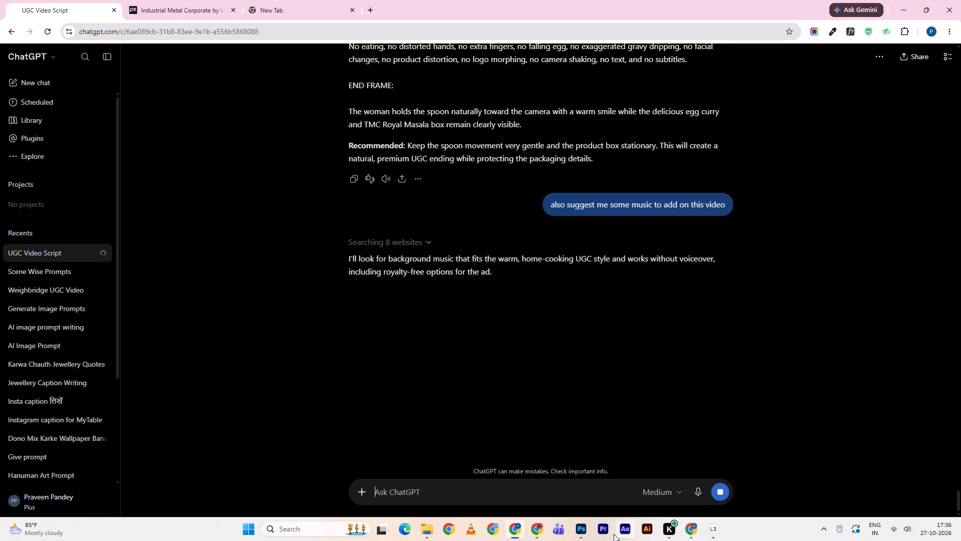
Launch Premiere and start a new project named "27.10.2026 royal egg curry".
double_click(596, 529)
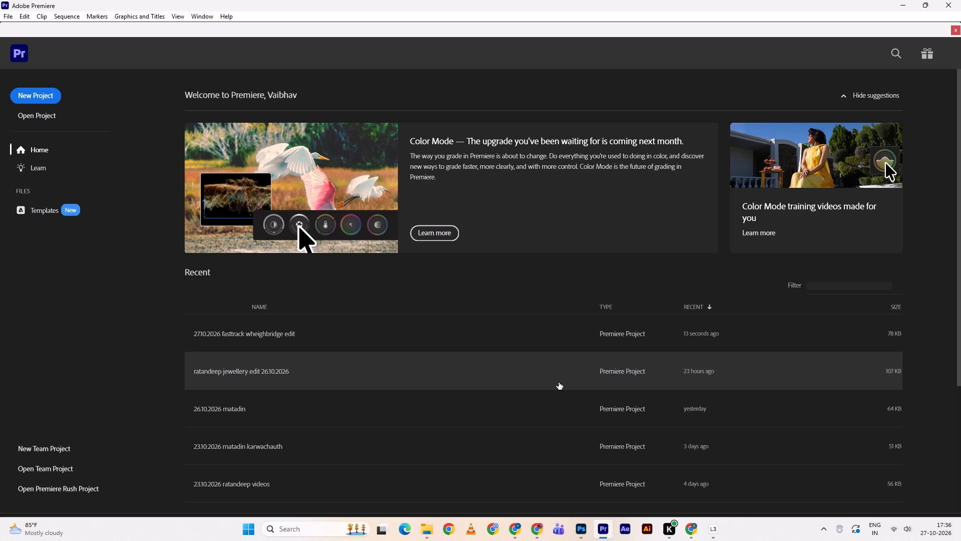
double_click(42, 99)
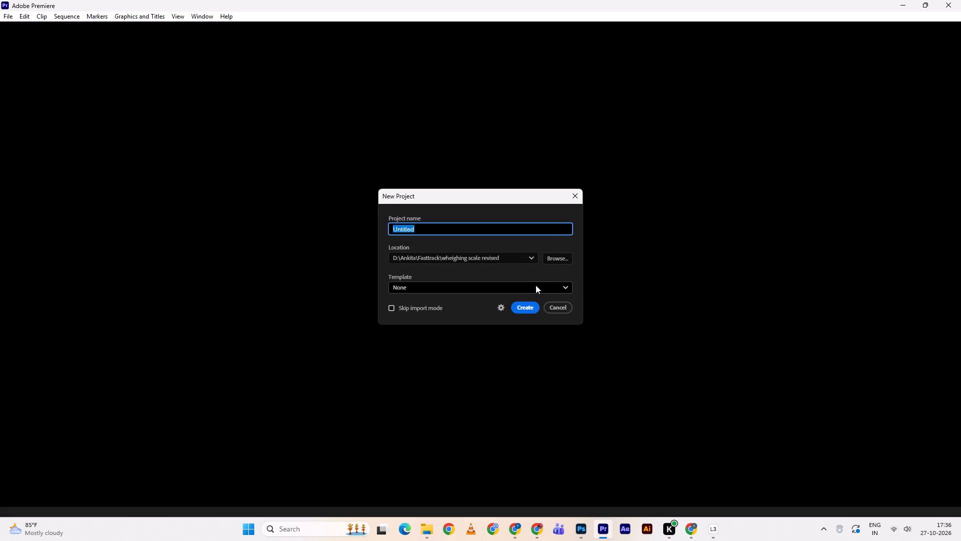
type("27.10.2026")
key("space")
type("rp")
key("BackSpace")
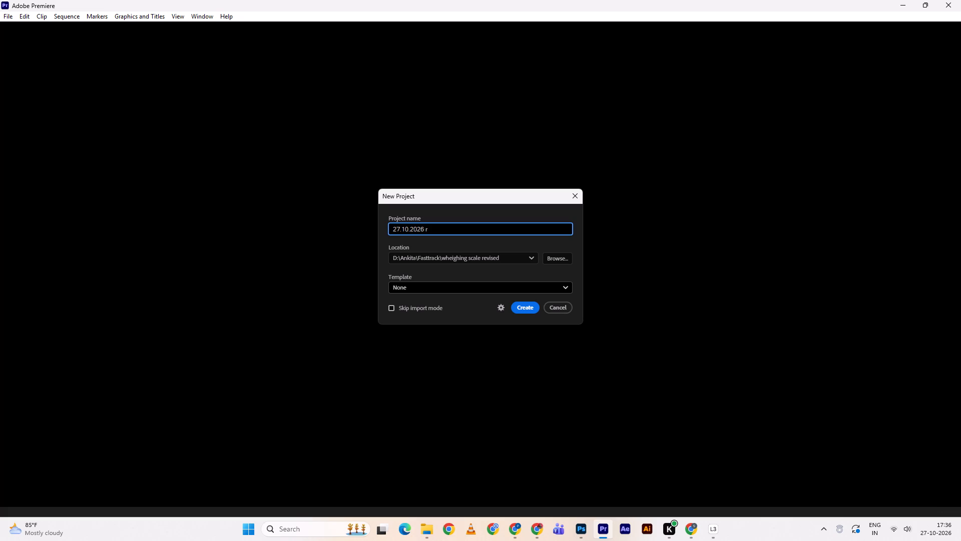
type("ot")
key("BackSpace")
type("yal")
key("space")
type("egg v")
key("BackSpace")
type("curry")
Set the project location to royal masale > Daily videos > 22.09.2026 sweet corn and create the project, skipping media import.
left_click(566, 262)
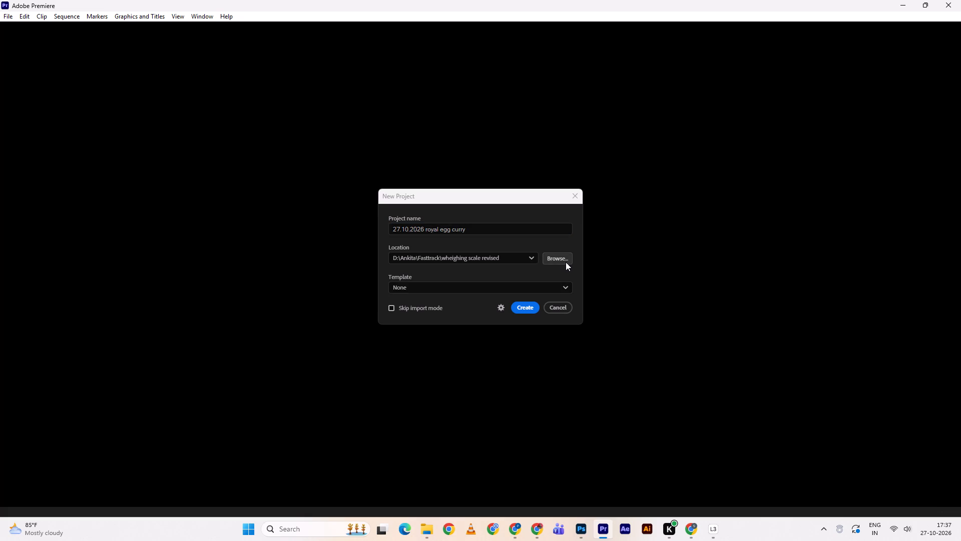
scroll(424, 302, "up", 4)
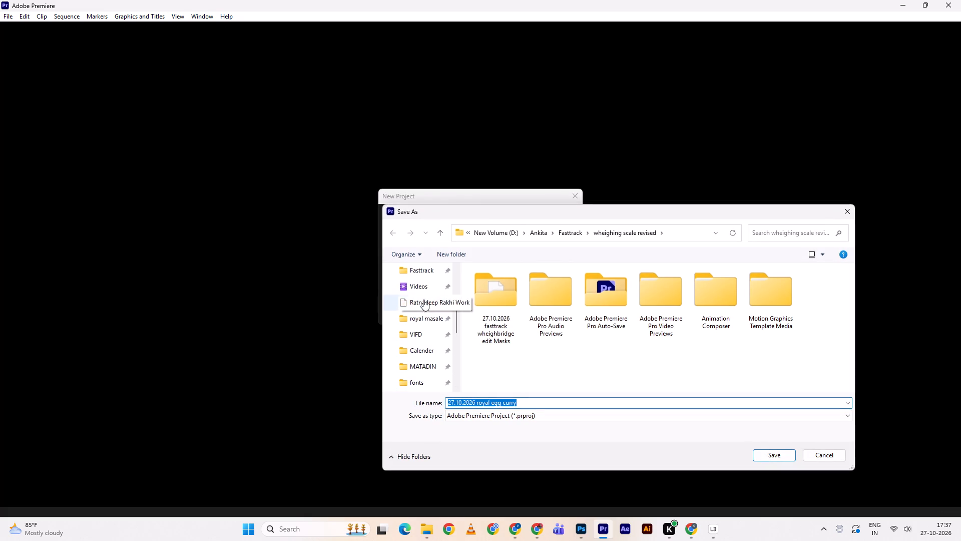
scroll(422, 298, "up", 2)
scroll(430, 334, "down", 1)
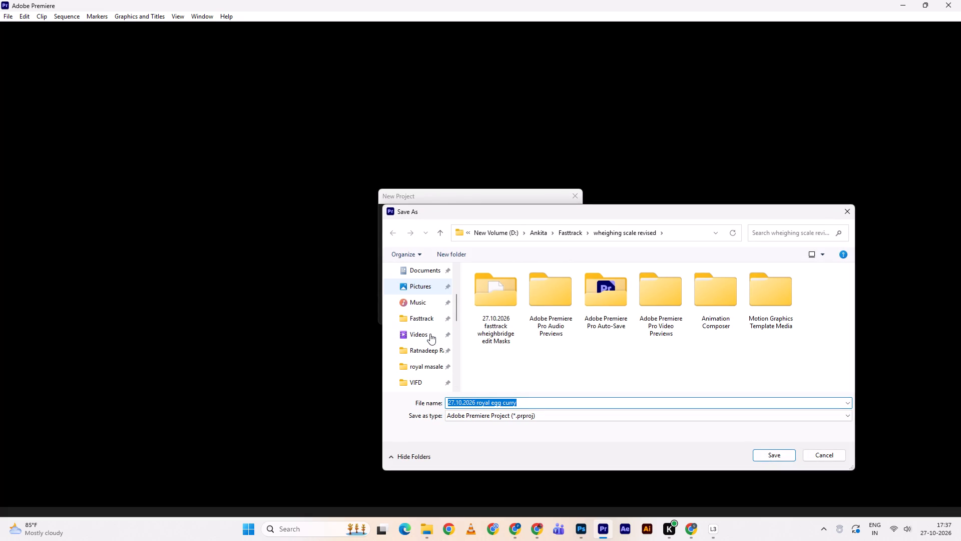
left_click(422, 367)
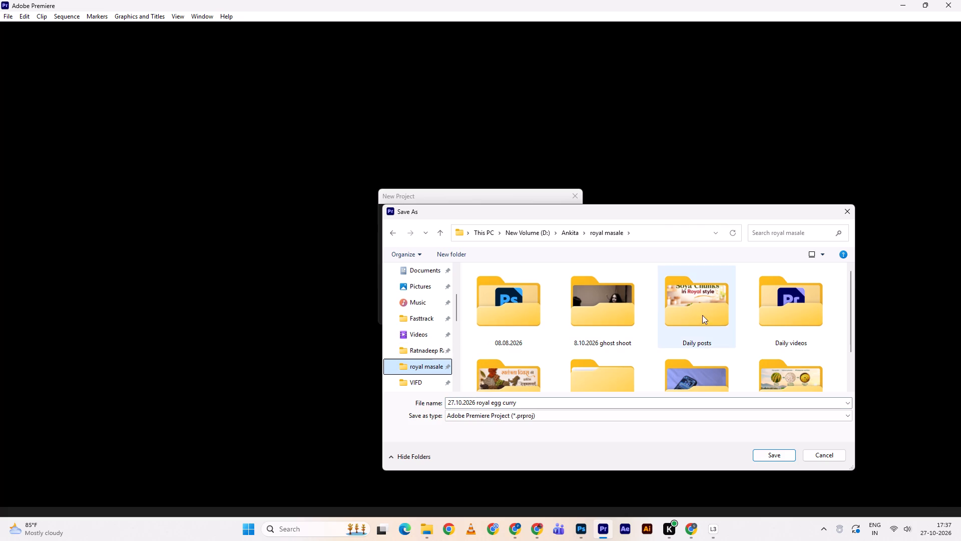
triple_click(764, 311)
scroll(590, 354, "down", 7)
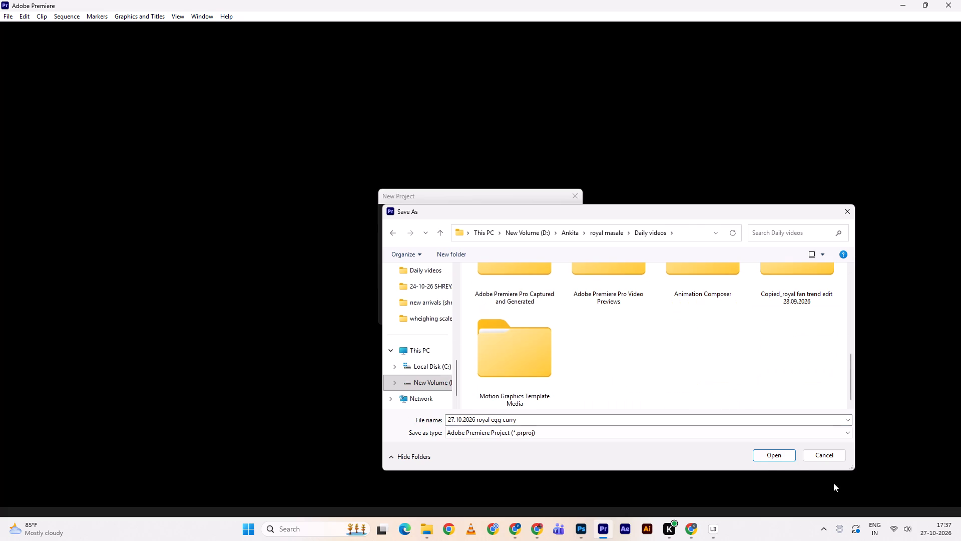
left_click(776, 460)
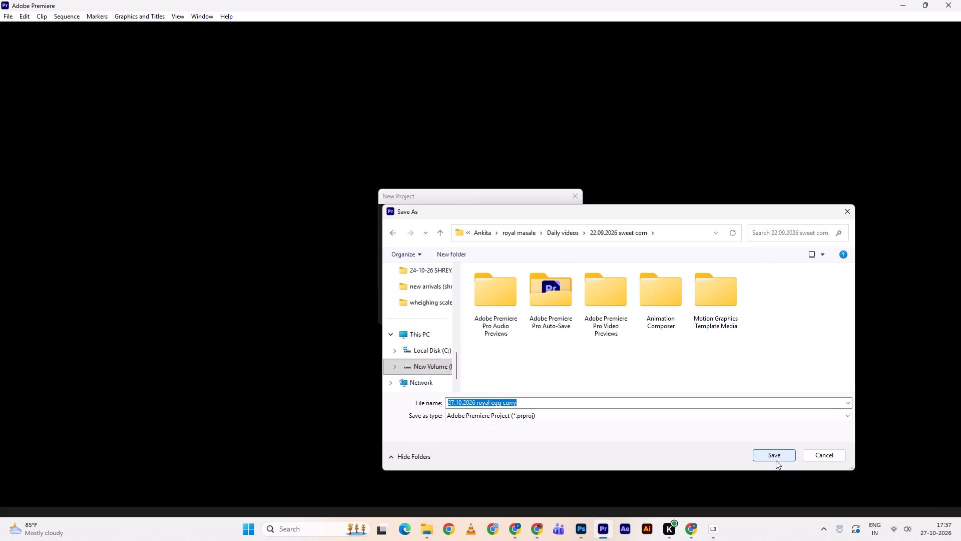
left_click(766, 458)
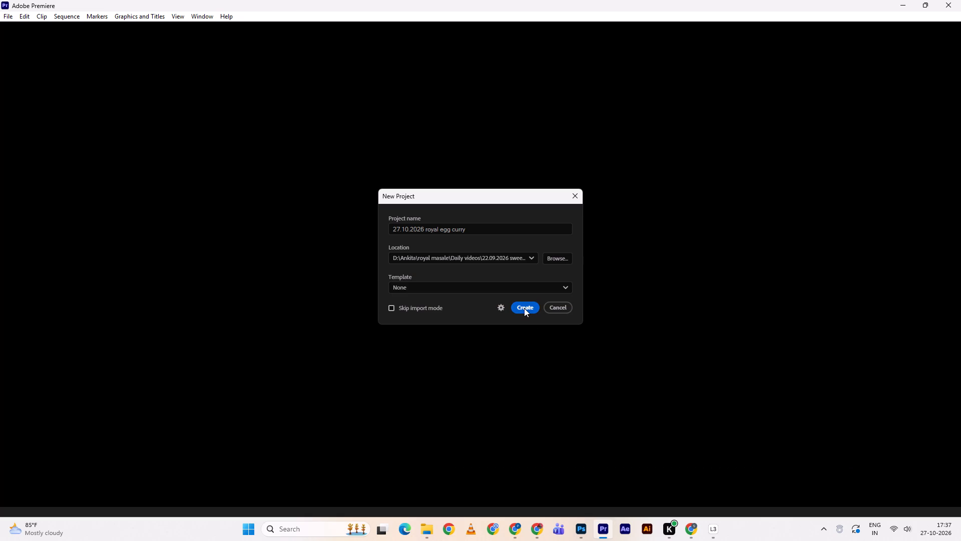
left_click(524, 308)
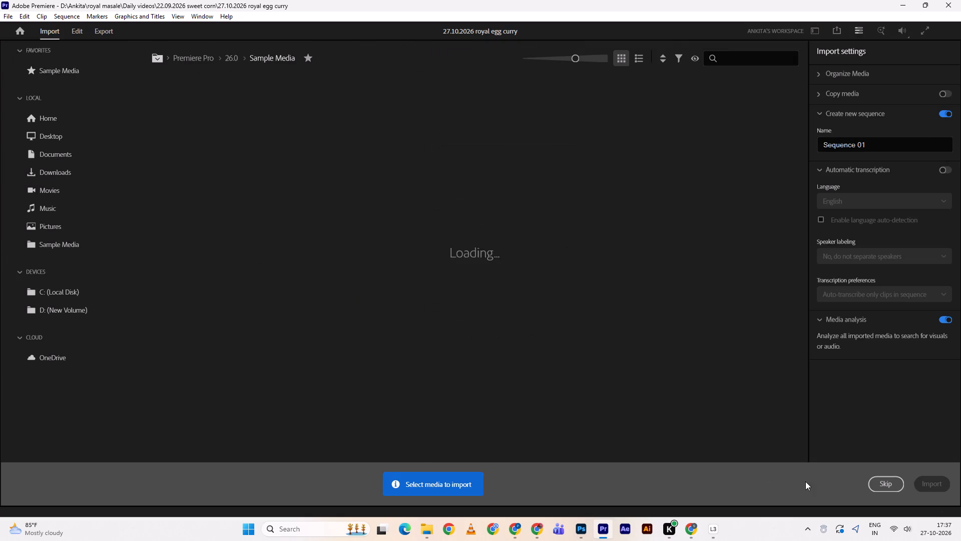
left_click(881, 482)
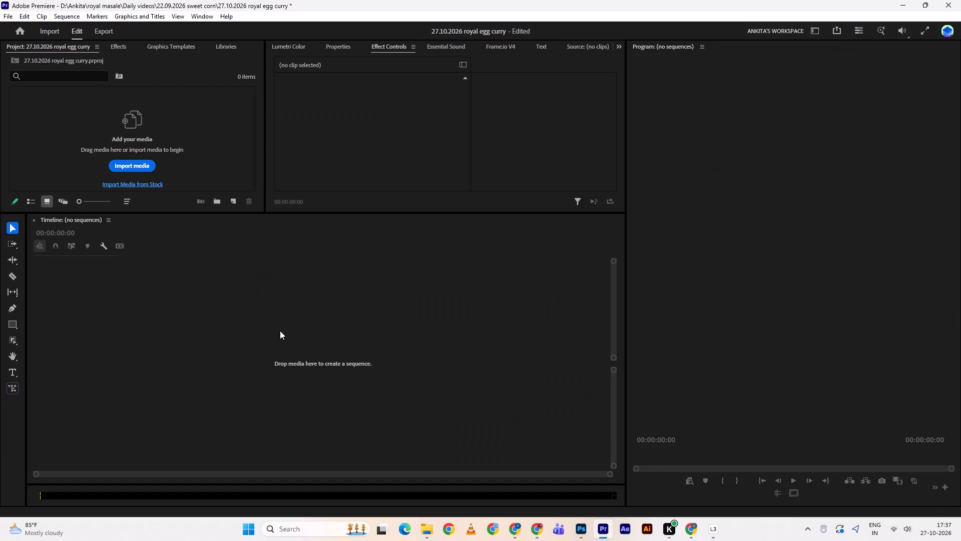
Move today's seven Magnific videos from Downloads into the royal masale > Daily videos folder, skipping the clip that is in use.
key("alt+Tab")
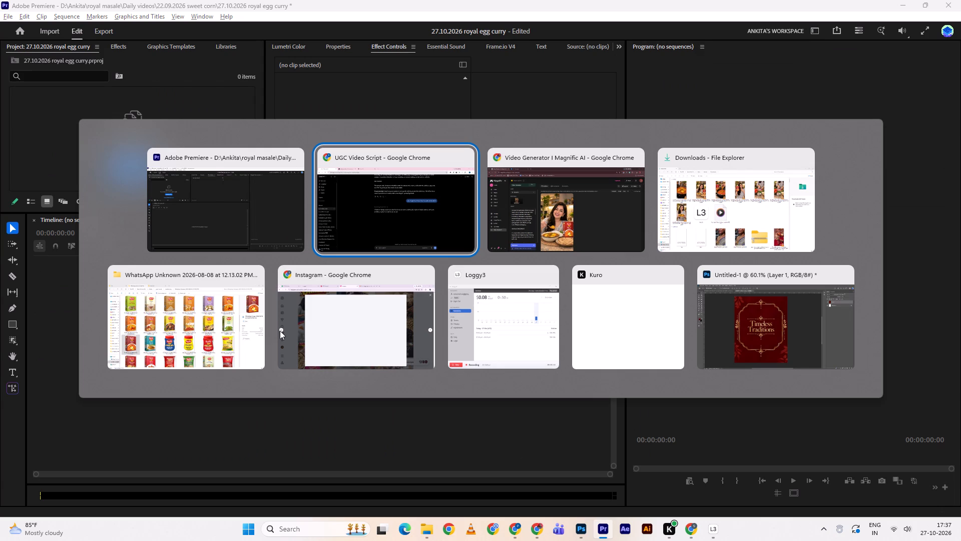
key("alt+Tab")
key("alt+Tab")
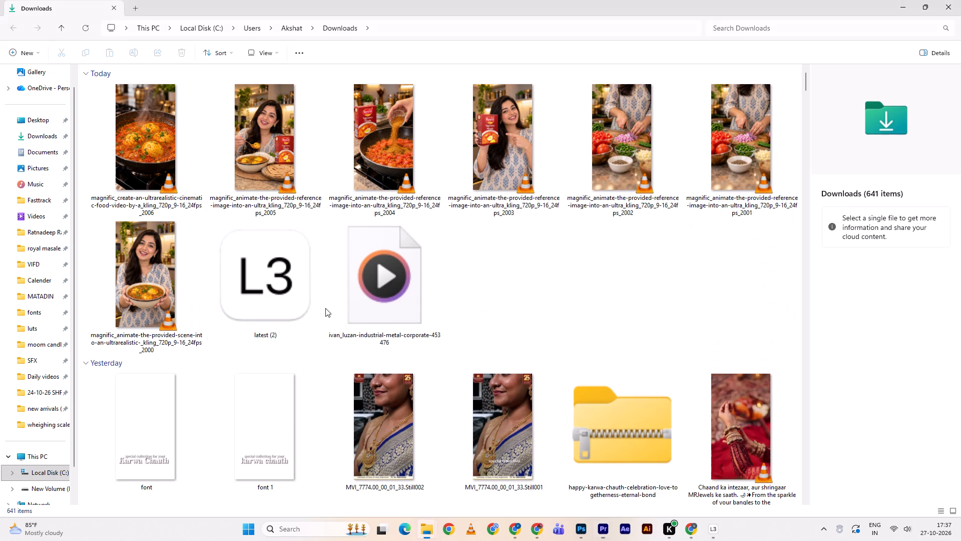
double_click(148, 281)
left_click(115, 145, "shift")
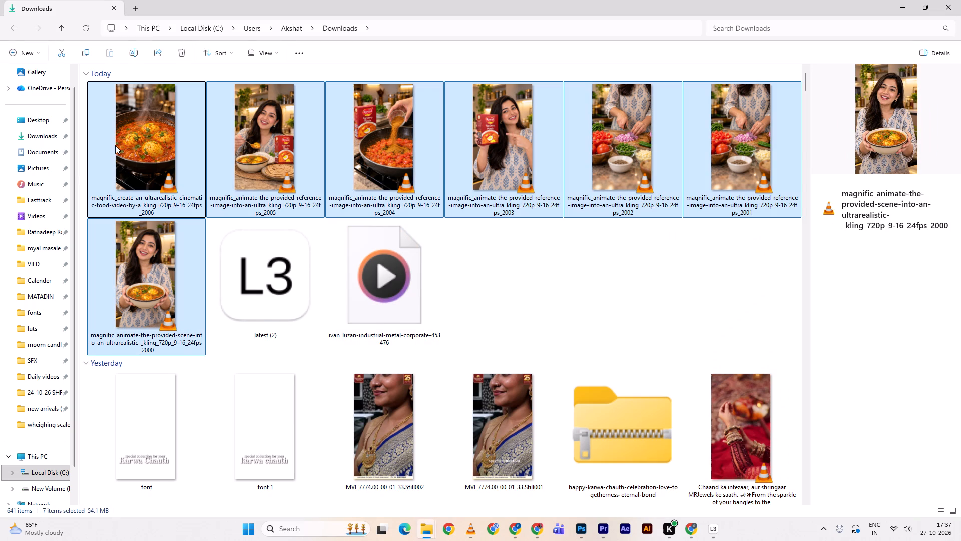
left_click(137, 11)
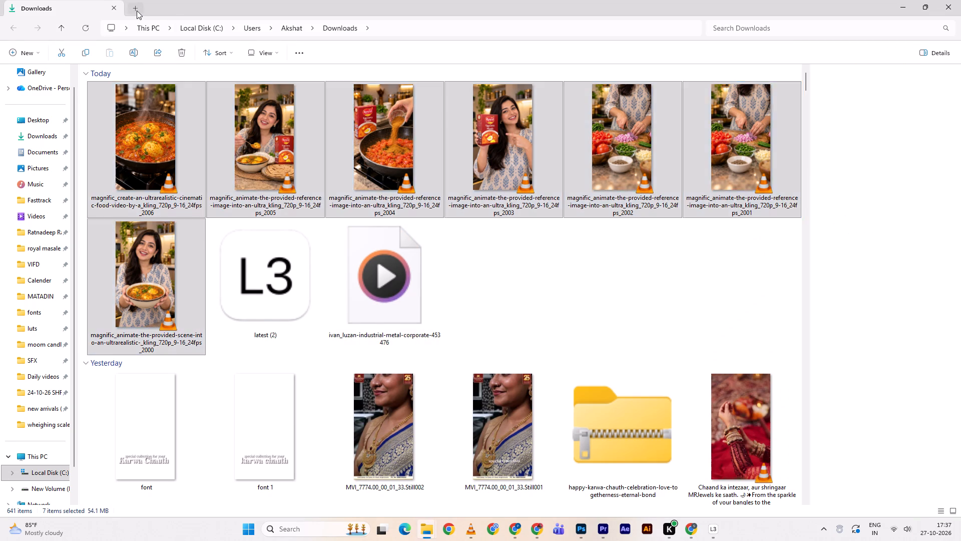
left_click(37, 262)
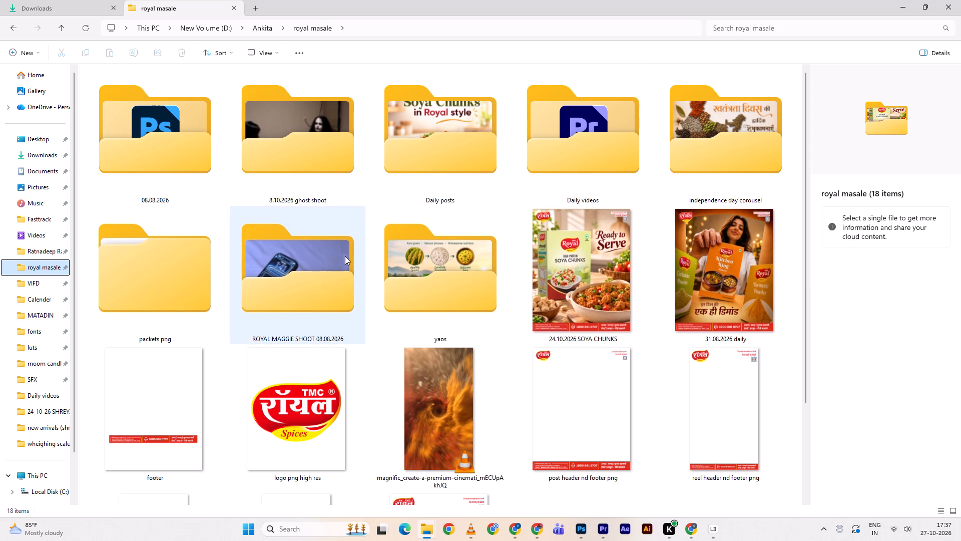
scroll(345, 256, "down", 1)
scroll(345, 256, "up", 2)
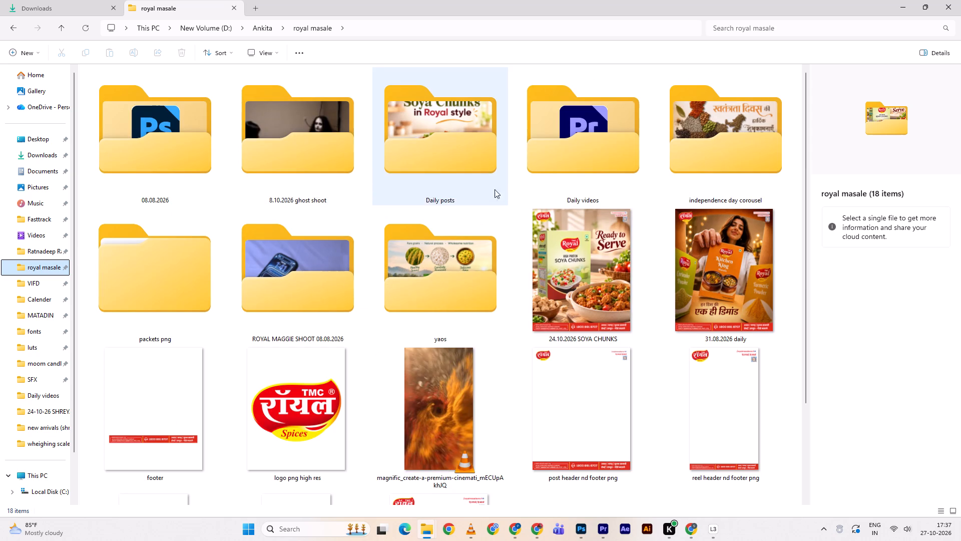
double_click(588, 159)
scroll(486, 240, "down", 9)
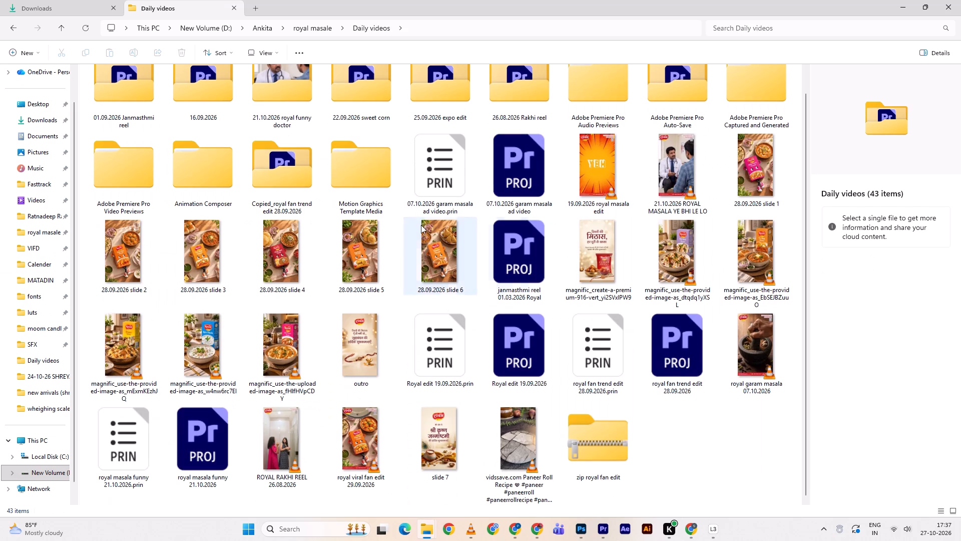
left_click(54, 3)
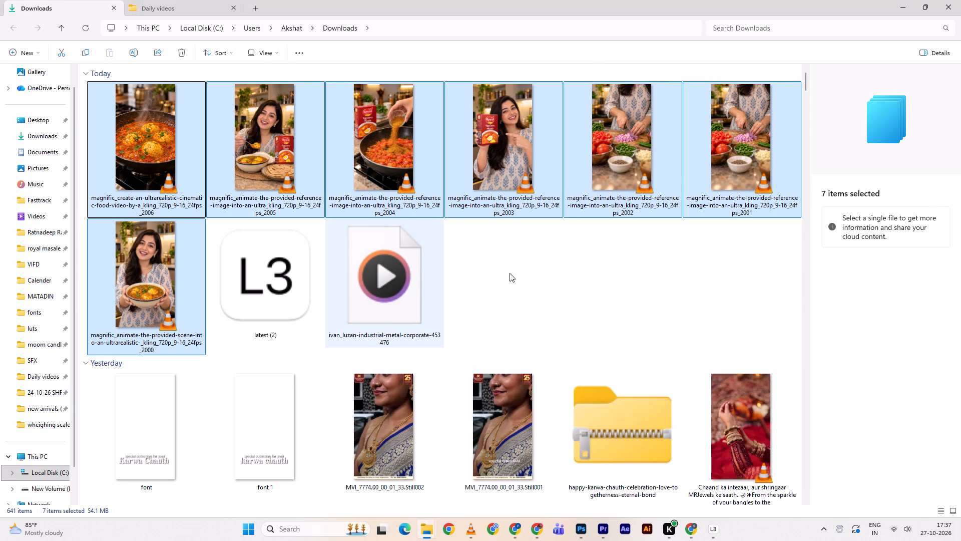
key("ctrl+x")
left_click(171, 13)
scroll(559, 327, "down", 5)
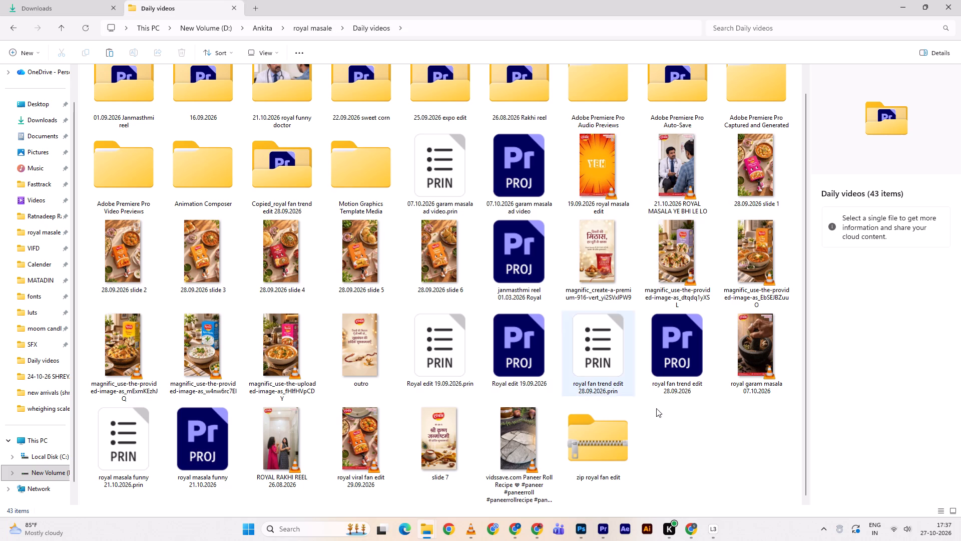
key("ctrl+v")
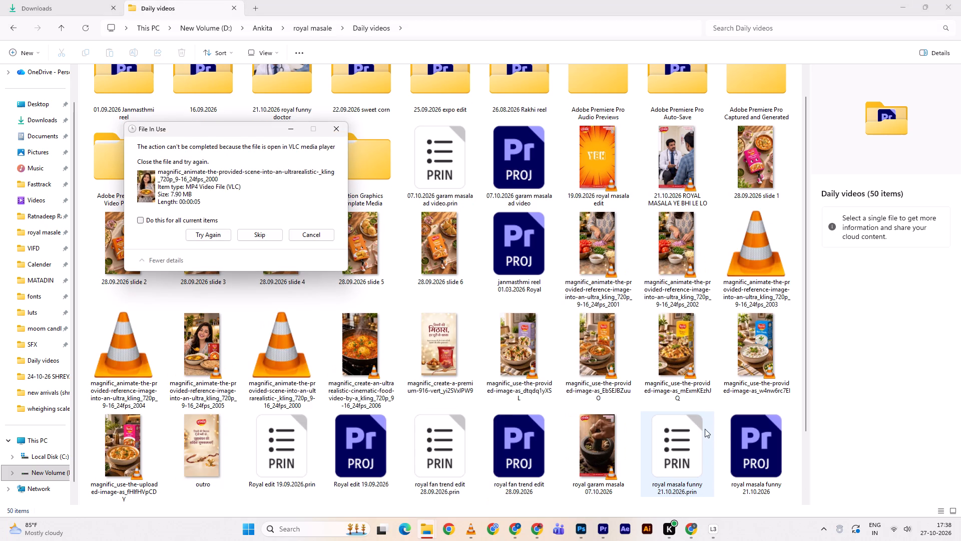
left_click(259, 238)
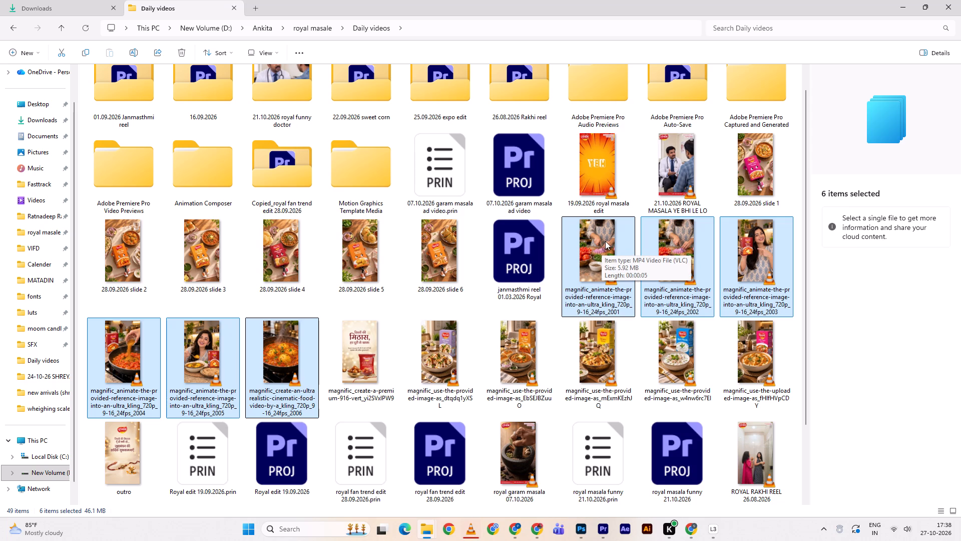
Import the six moved Magnific clips, 2001 to 2006, from the Daily videos folder into the Premiere project.
left_click_drag(605, 241, 604, 267)
key("alt+Tab")
key("alt+Tab")
key("alt+Tab")
key("alt+Tab")
key("alt+Tab")
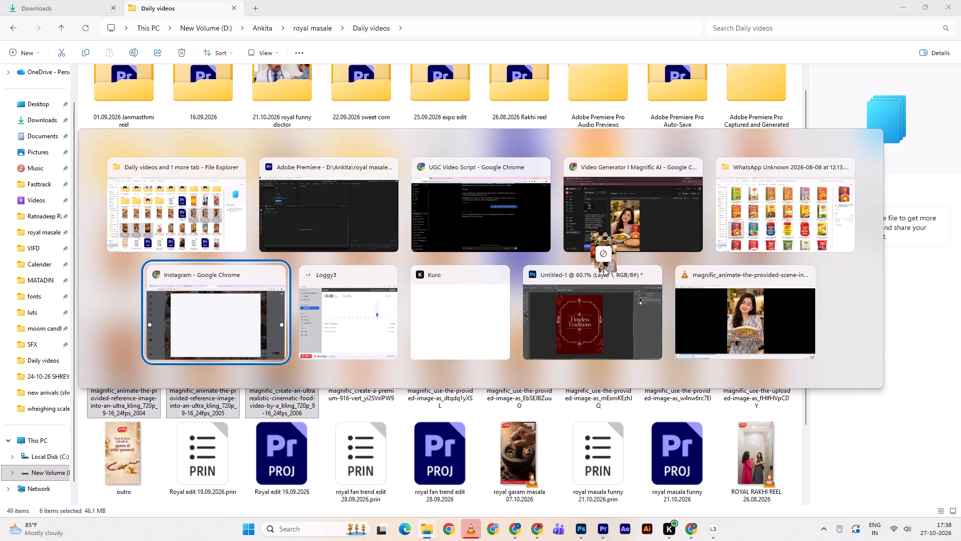
key("alt+Tab")
left_click_drag(604, 267, 269, 221)
key("alt+Tab")
key("alt+Tab")
key("alt+Tab")
key("alt+Tab")
key("alt+Tab")
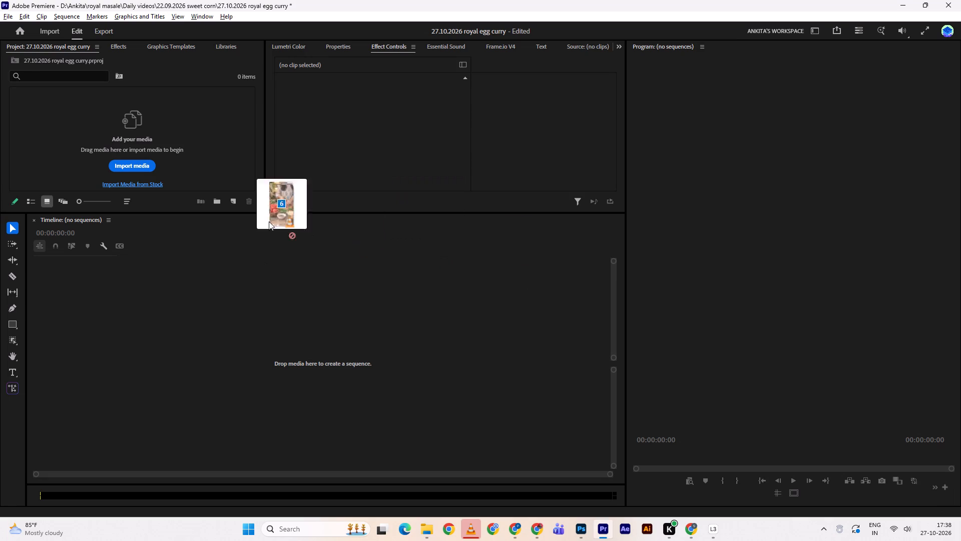
left_click_drag(269, 221, 139, 166)
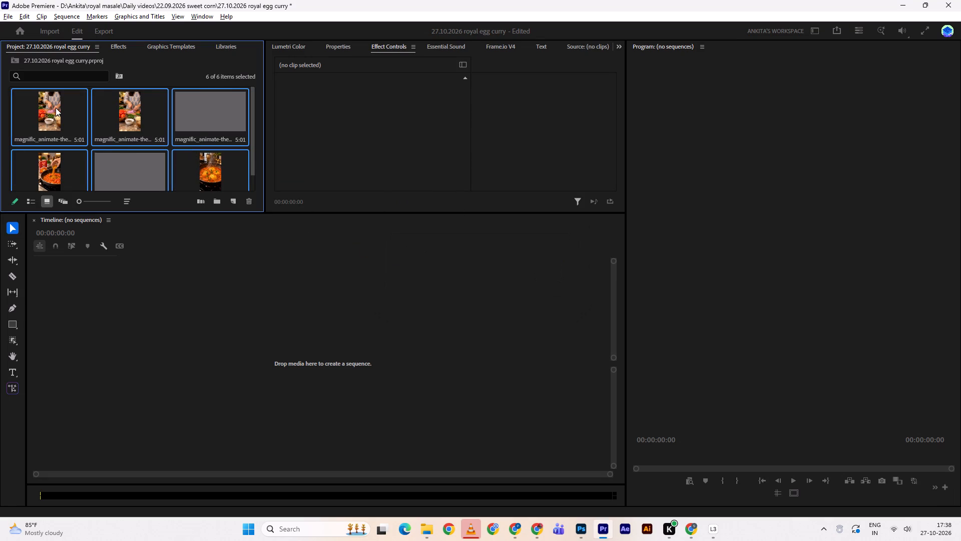
Create a sequence from the vegetable-chopping clip ending in 2001 and briefly play its start.
left_click(56, 108)
scroll(130, 141, "down", 2)
left_click(130, 141)
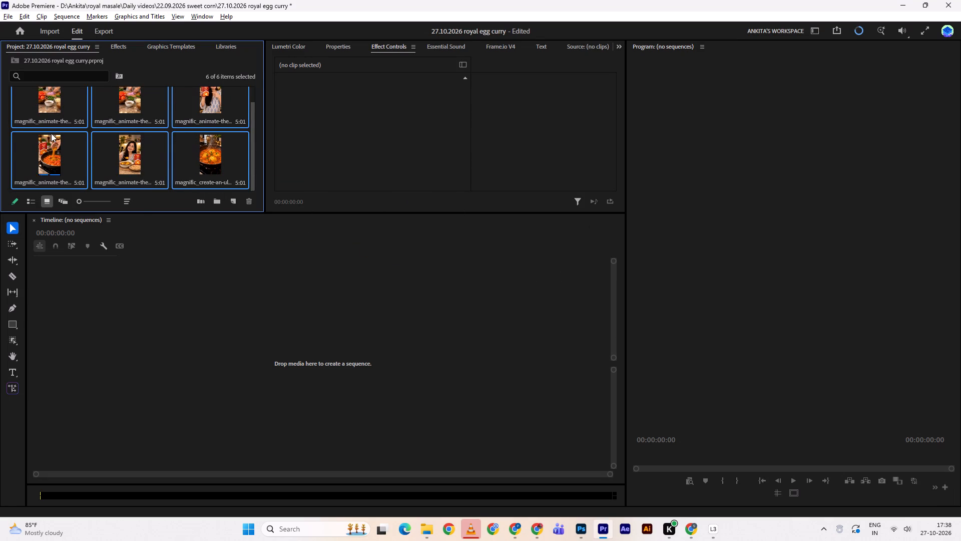
scroll(52, 133, "up", 2)
left_click(61, 122)
left_click(230, 340)
left_click(188, 313)
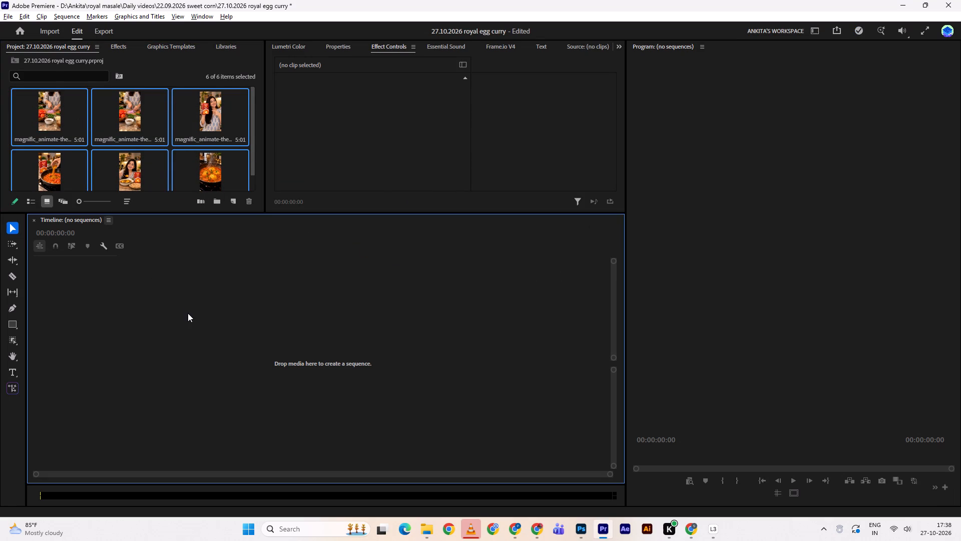
left_click(188, 308)
triple_click(47, 102)
left_click(47, 102)
left_click_drag(47, 102, 129, 300)
left_click_drag(45, 114, 99, 284)
left_click(99, 284)
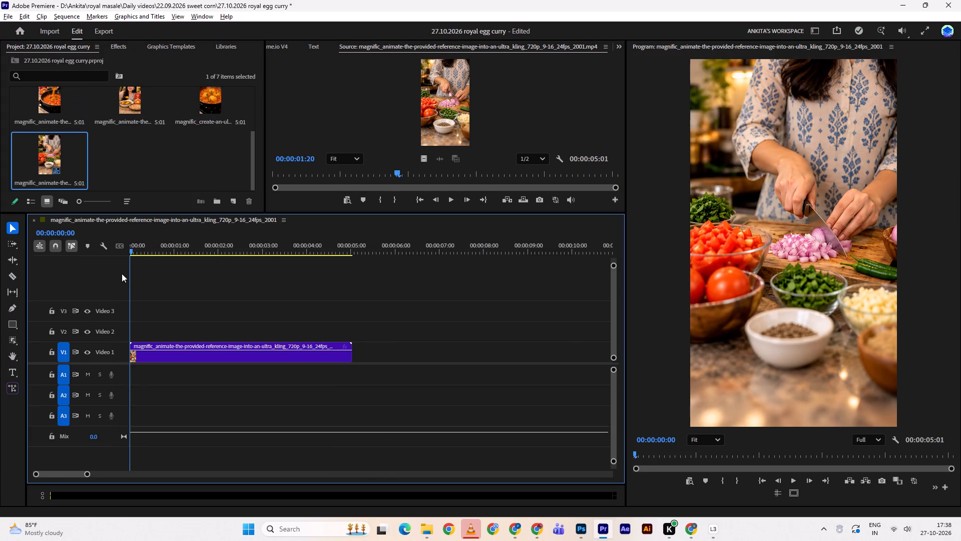
key("space")
key("space")
Set the sequence's frame size to 1080 horizontal by 1920 vertical.
left_click(64, 14)
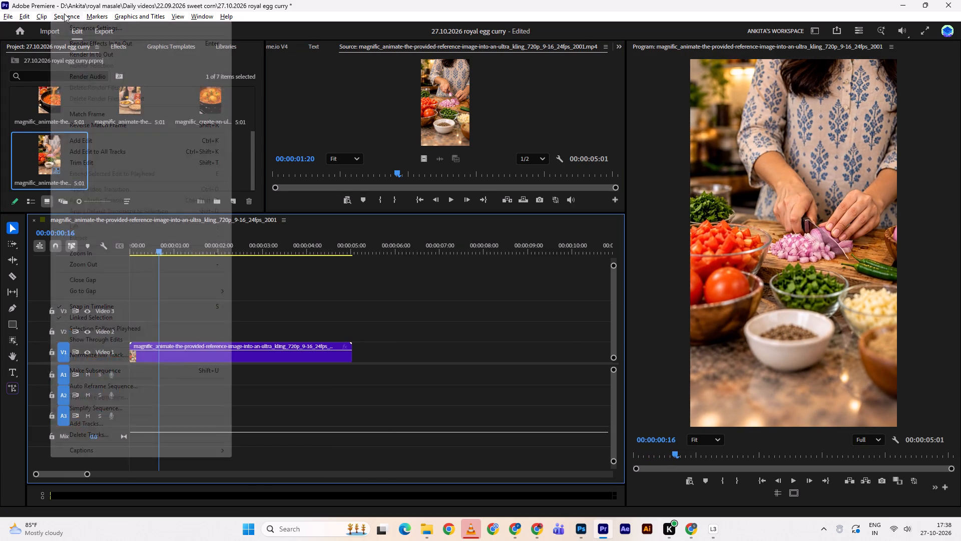
left_click(72, 21)
double_click(74, 24)
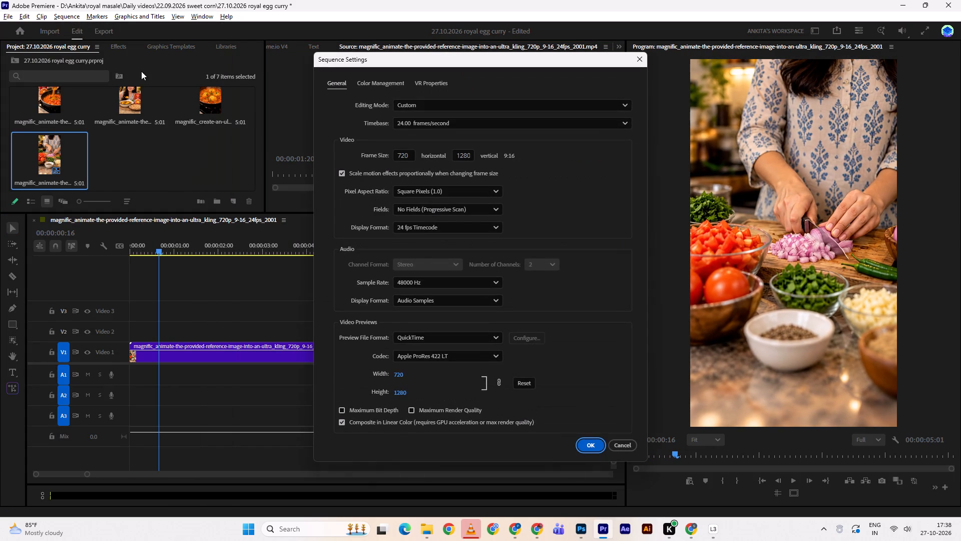
double_click(411, 152)
triple_click(402, 156)
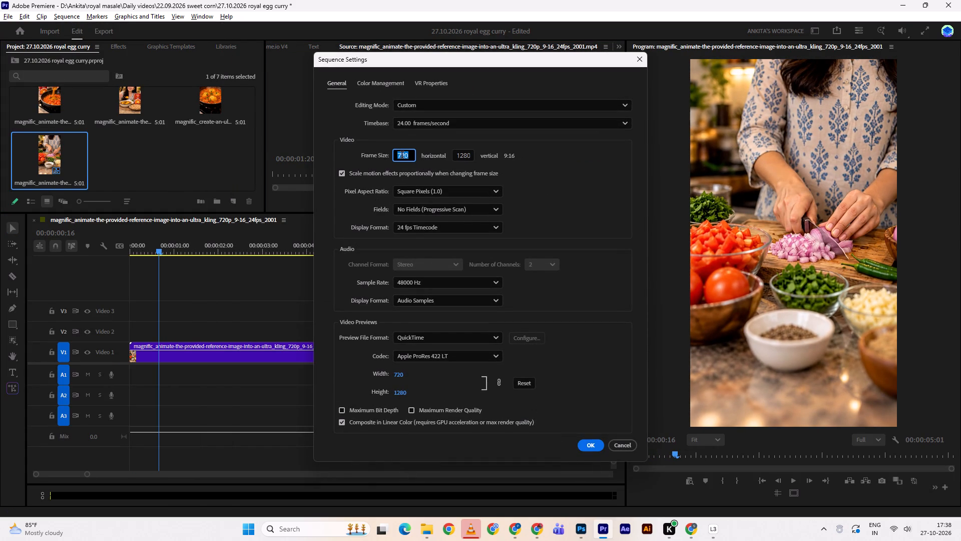
type("1080")
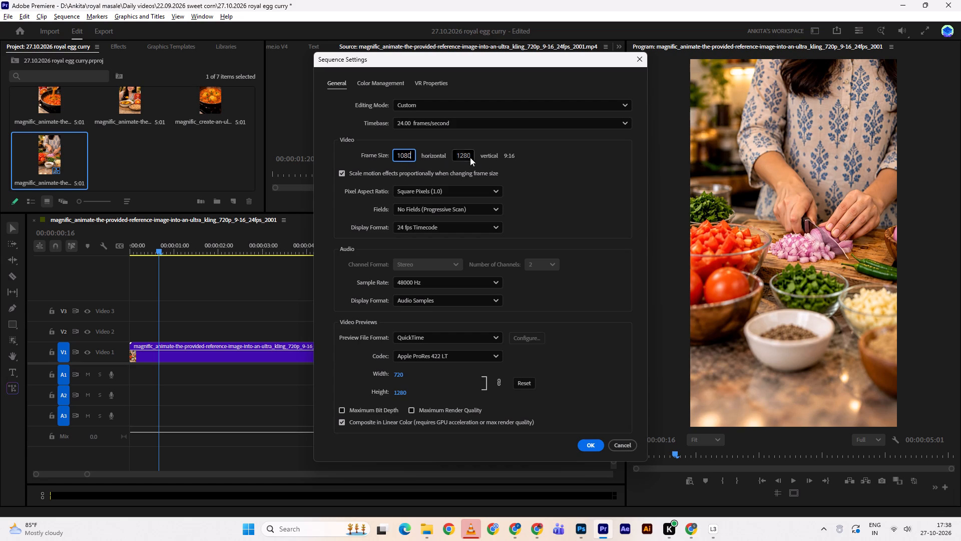
triple_click(469, 155)
type("1920")
double_click(591, 447)
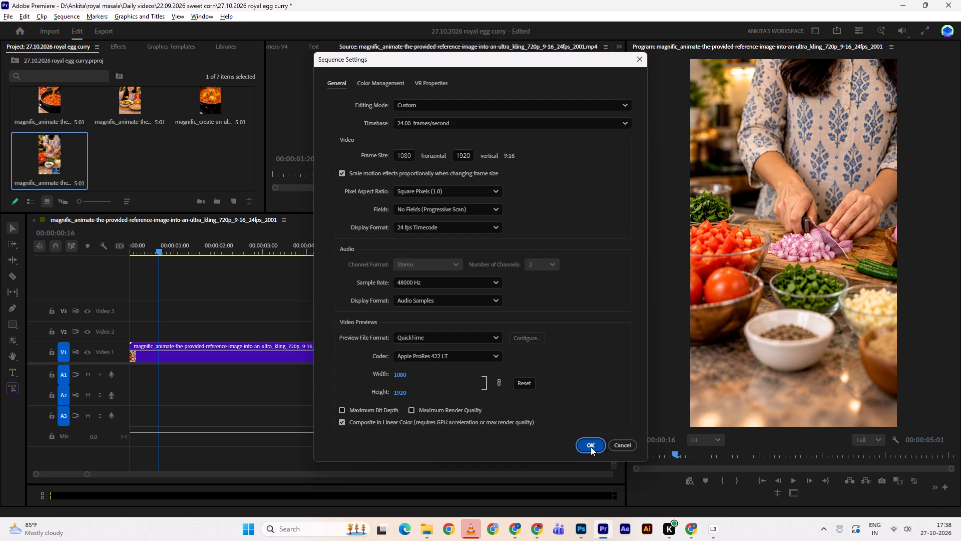
double_click(529, 308)
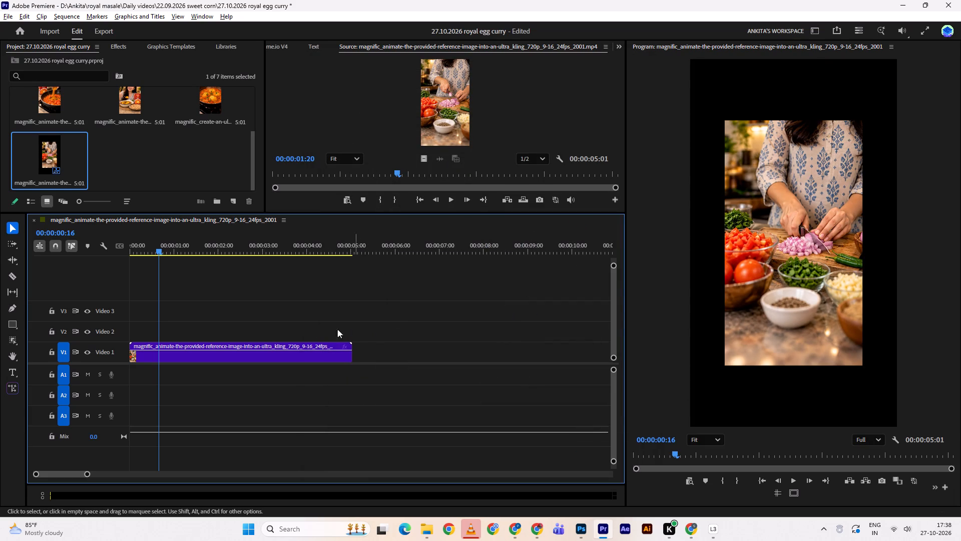
Scale the vegetable-chopping clip to fill the sequence frame and play part of it.
left_click_drag(269, 304, 270, 368)
key("f")
key("space")
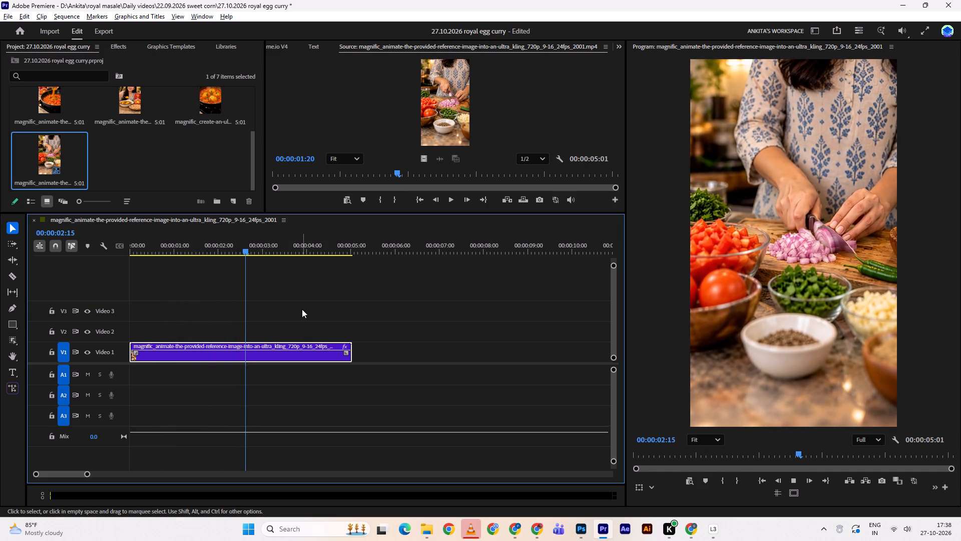
key("space")
Add the masala-pouring clip to Video 1 directly after the vegetable-chopping clip.
scroll(154, 153, "up", 1)
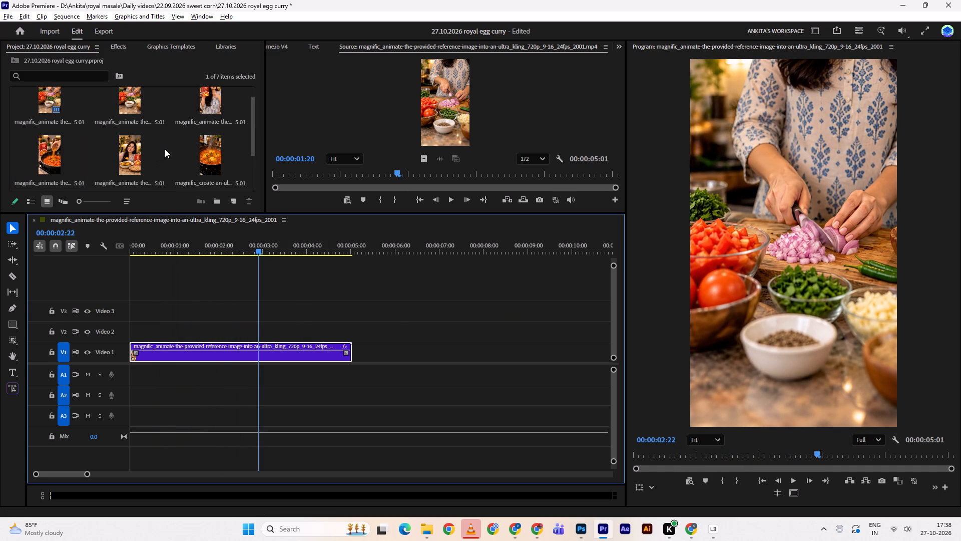
scroll(165, 149, "up", 1)
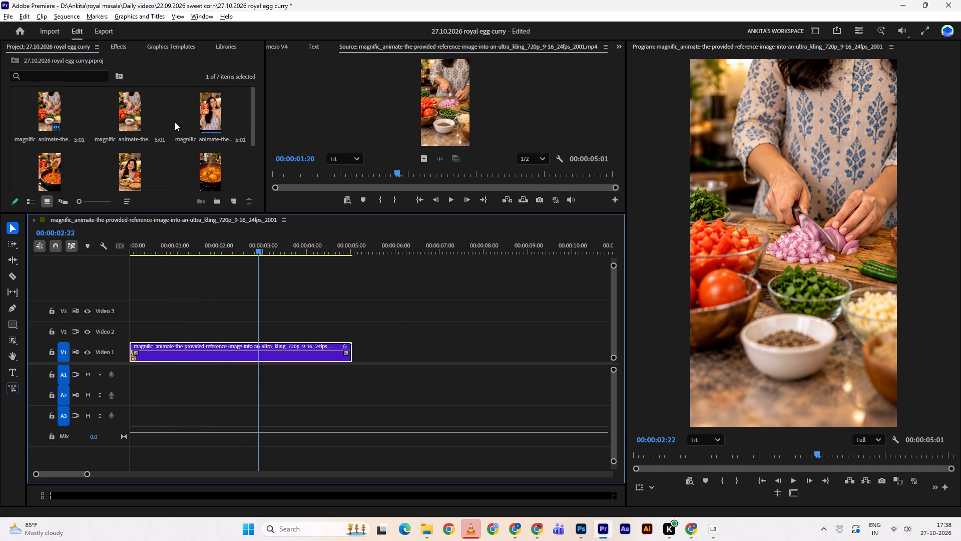
left_click_drag(40, 164, 360, 329)
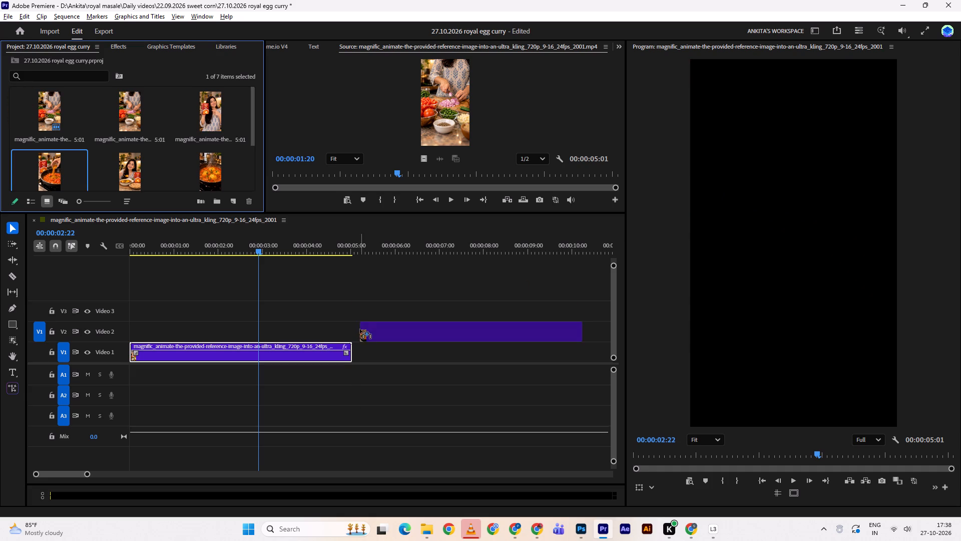
left_click_drag(360, 329, 358, 346)
Preview the imported clips ending in 2002, 2003, 2005 and 2006 to choose the next shot.
scroll(204, 201, "down", 4)
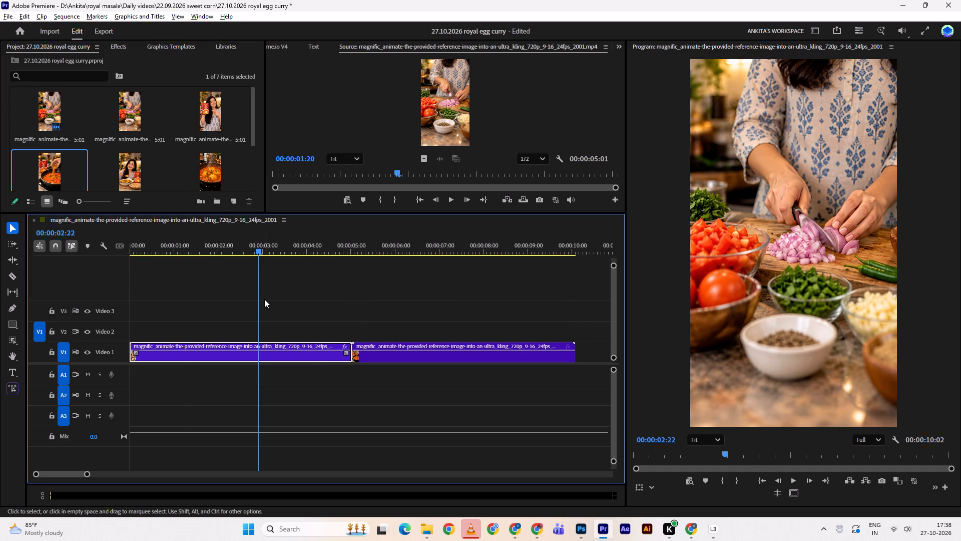
scroll(264, 299, "down", 10)
scroll(144, 171, "down", 1)
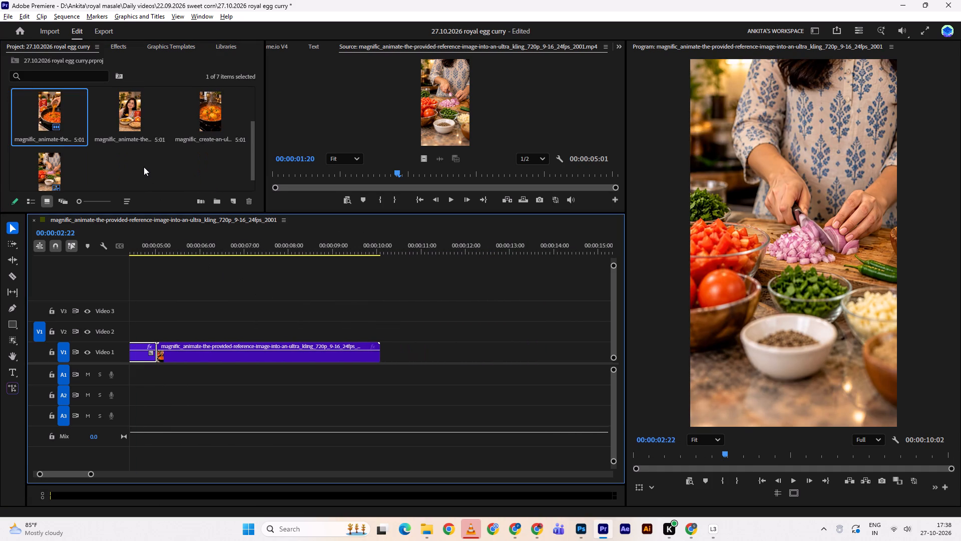
scroll(125, 171, "up", 1)
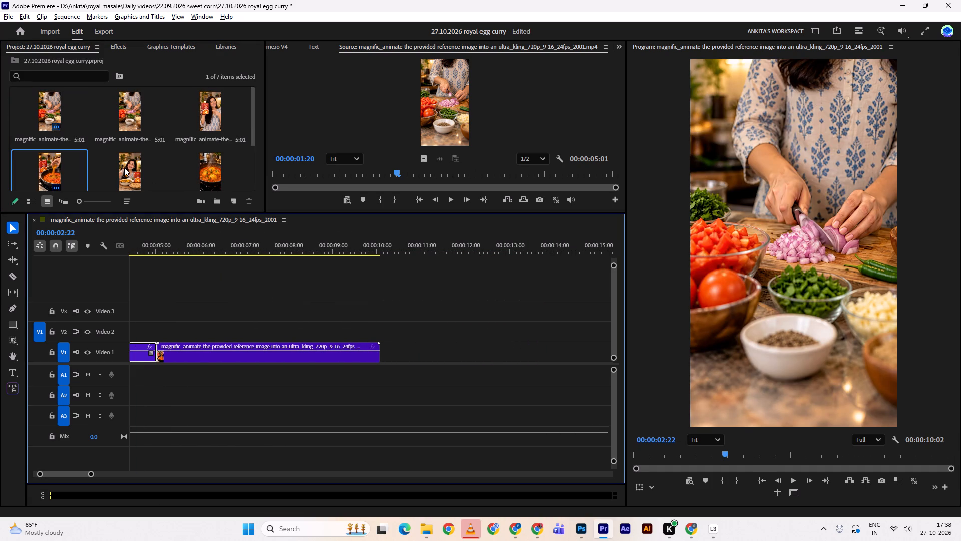
scroll(124, 167, "up", 1)
scroll(149, 144, "down", 2)
scroll(154, 146, "up", 3)
scroll(155, 146, "down", 10)
double_click(178, 155)
scroll(178, 155, "down", 4)
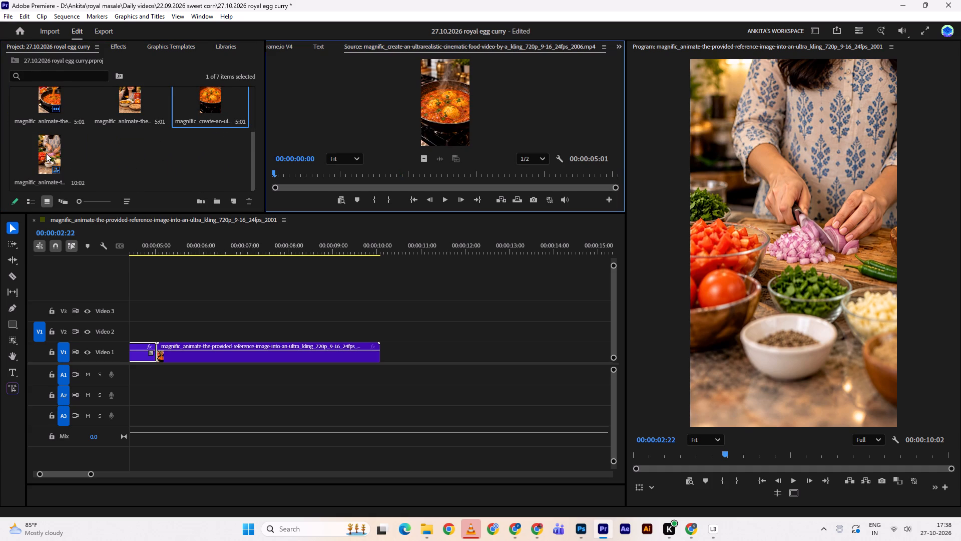
double_click(46, 153)
key("space")
key("space")
scroll(123, 169, "up", 1)
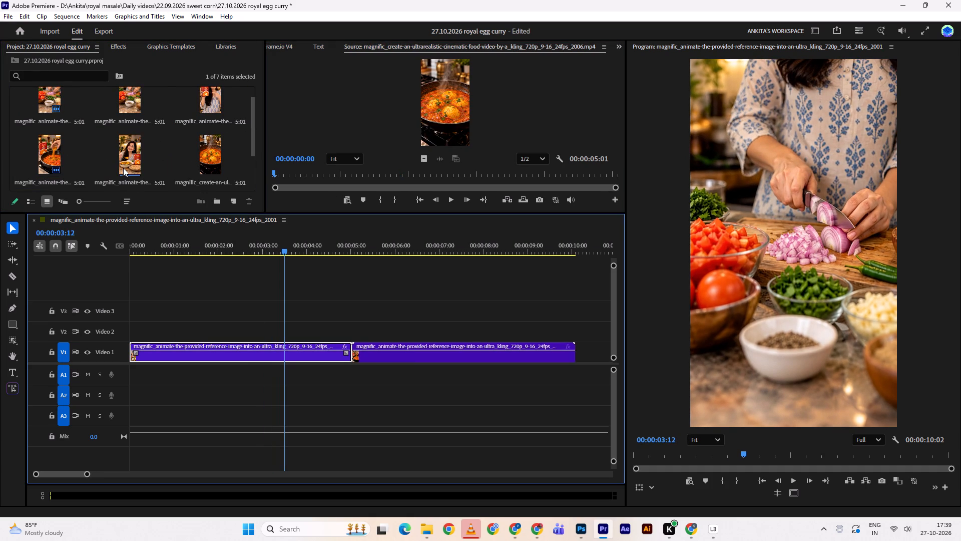
double_click(126, 100)
key("space")
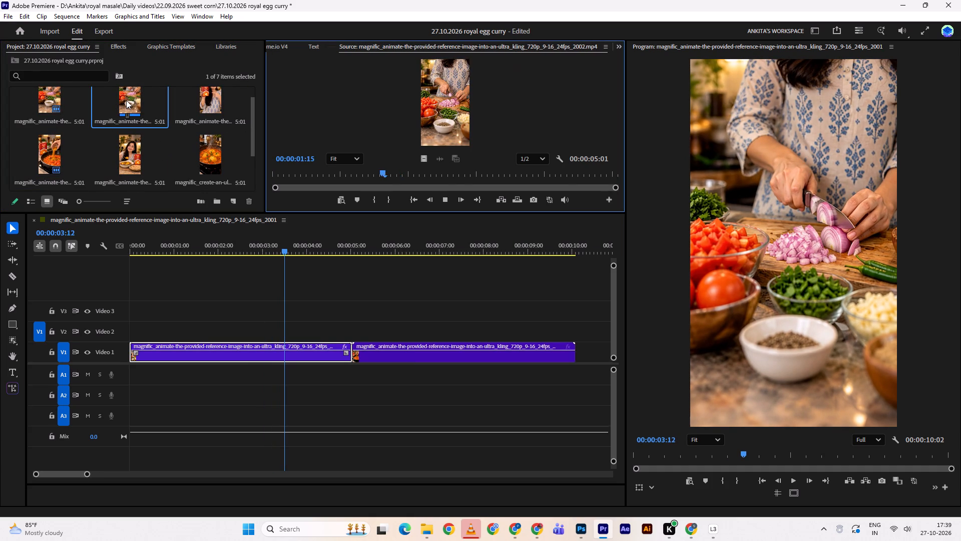
key("space")
double_click(200, 106)
key("space")
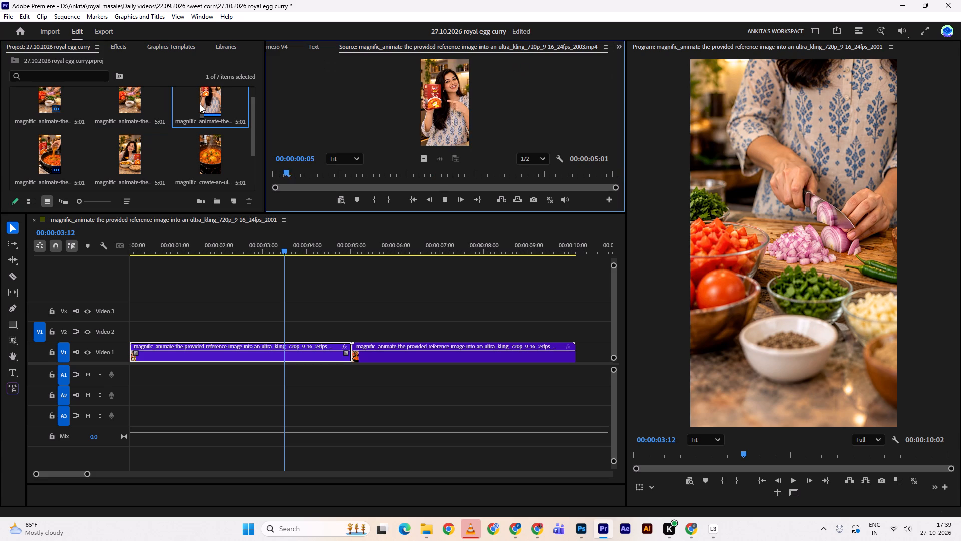
key("space")
double_click(134, 144)
key("space")
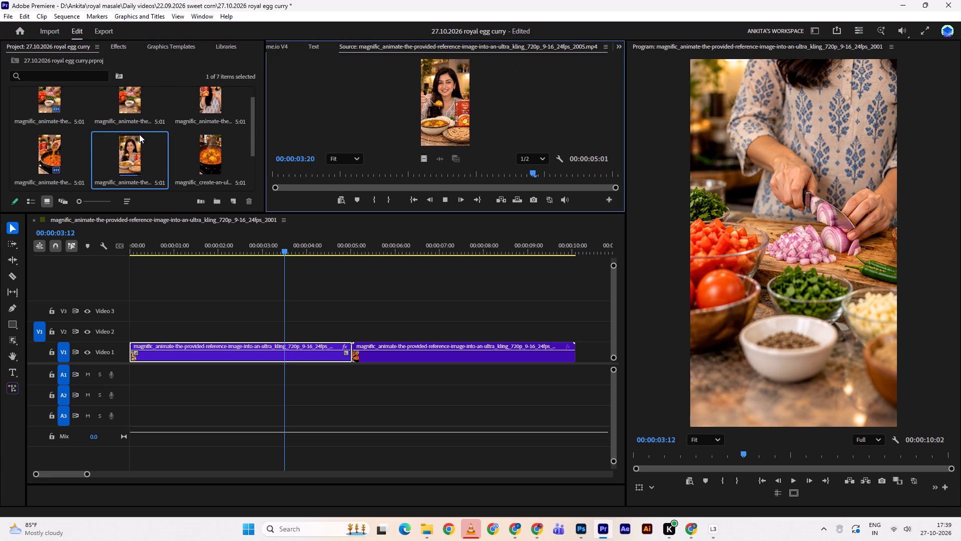
key("space")
double_click(224, 151)
key("space")
key("space")
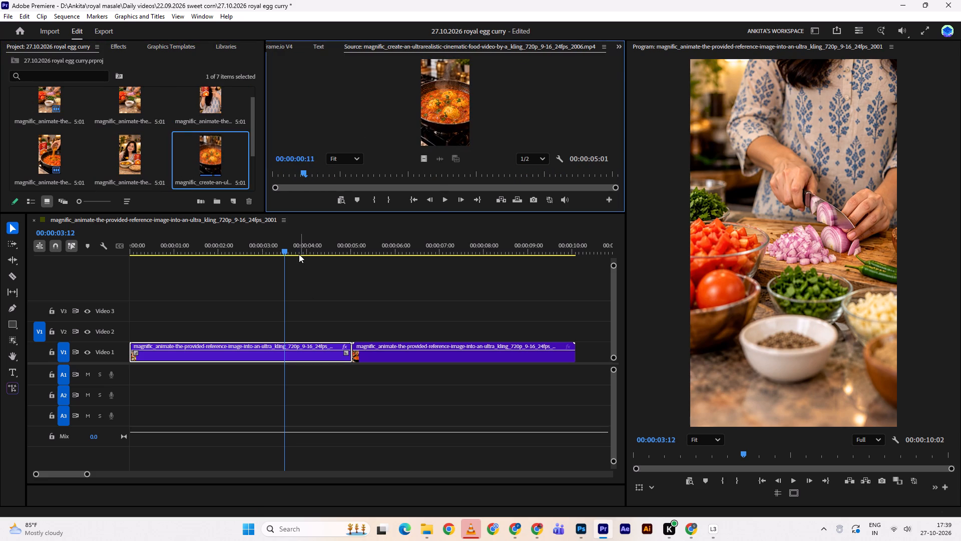
Scale the masala-pouring clip on Video 1 to fill the sequence frame and scrub through it.
left_click_drag(299, 253, 378, 260)
left_click_drag(418, 302, 423, 382)
left_click(423, 382)
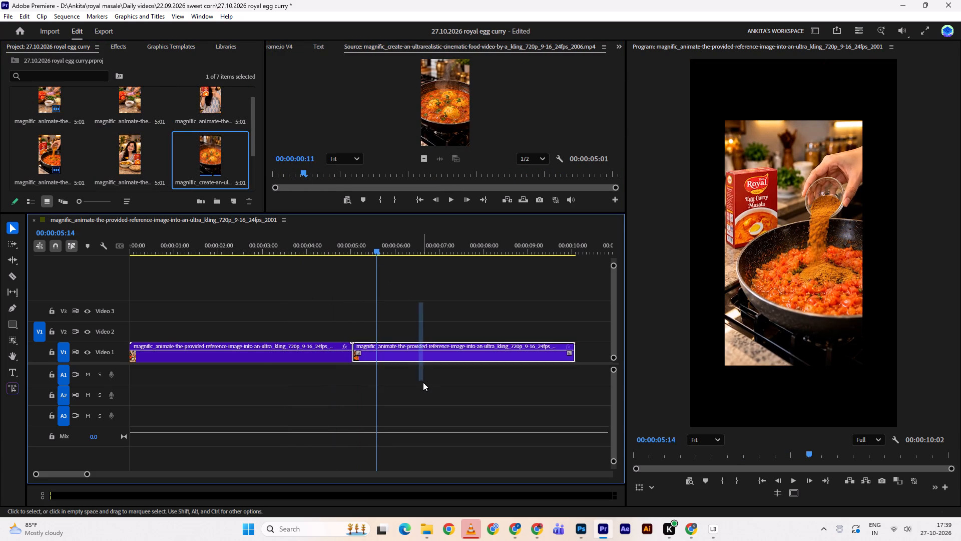
key("f")
key("f")
double_click(403, 310)
left_click_drag(403, 310, 414, 373)
key("f")
left_click_drag(412, 263, 421, 397)
left_click(421, 397)
key("f")
left_click_drag(410, 302, 411, 379)
key("f")
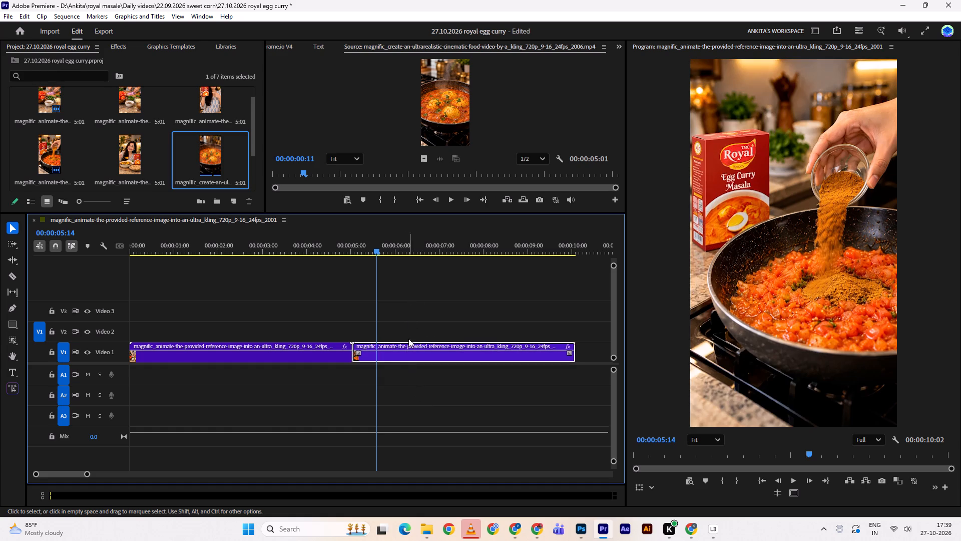
key("space")
left_click_drag(368, 248, 366, 290)
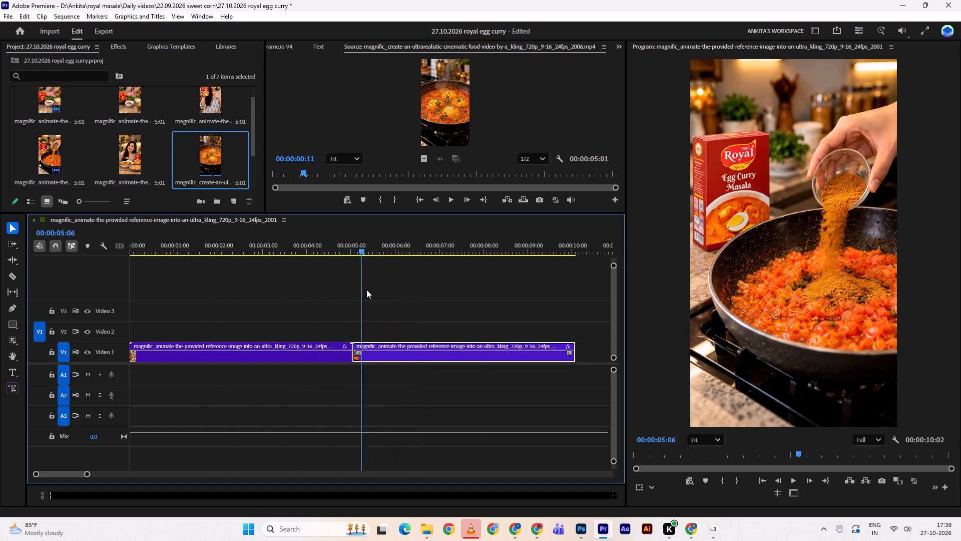
left_click_drag(366, 290, 482, 305)
Add the simmering egg curry clip ending in 2006 to Video 1 directly after the masala-pouring clip.
scroll(360, 348, "down", 15)
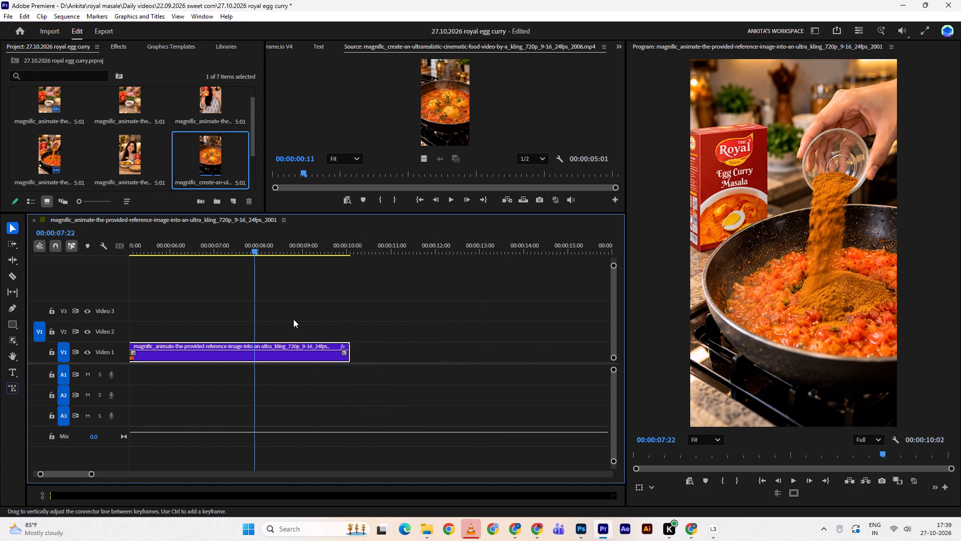
scroll(198, 159, "down", 2)
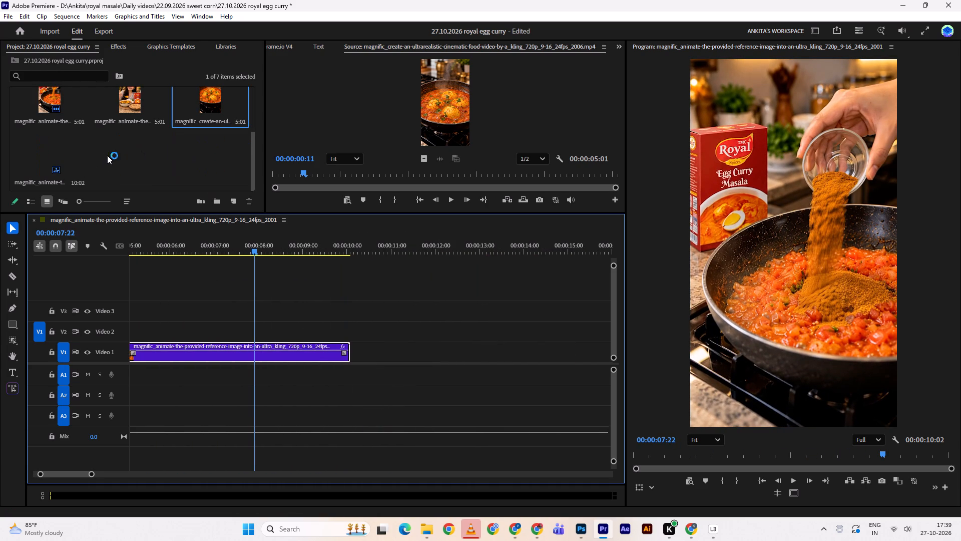
scroll(107, 155, "up", 1)
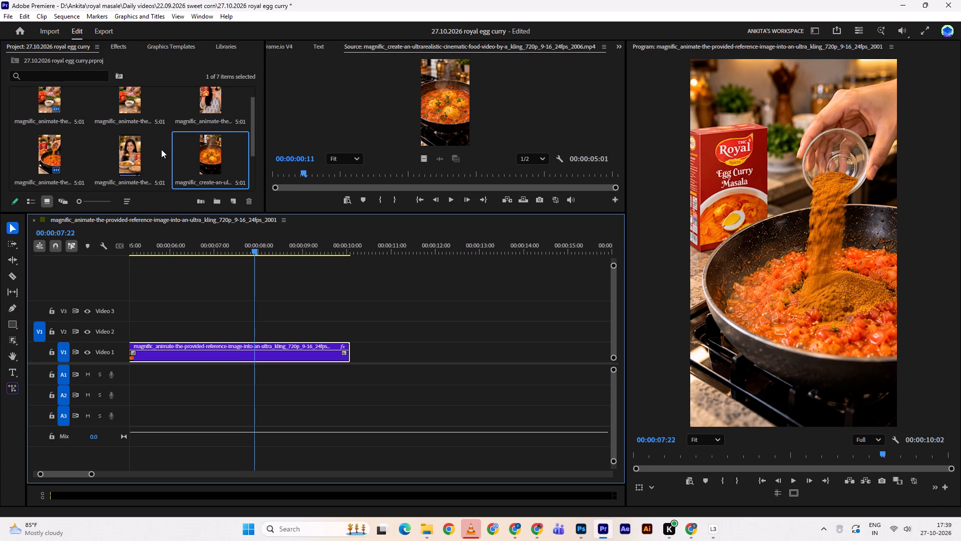
left_click_drag(217, 152, 352, 356)
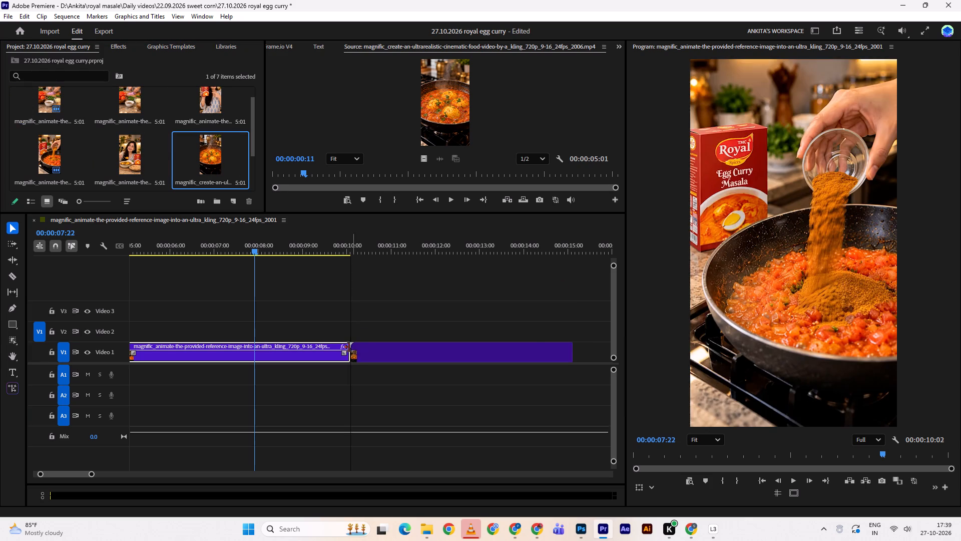
Scale the simmering egg curry clip on Video 1 to fill the sequence frame.
left_click_drag(362, 246, 389, 249)
left_click_drag(441, 305, 426, 400)
left_click(426, 400)
key("f")
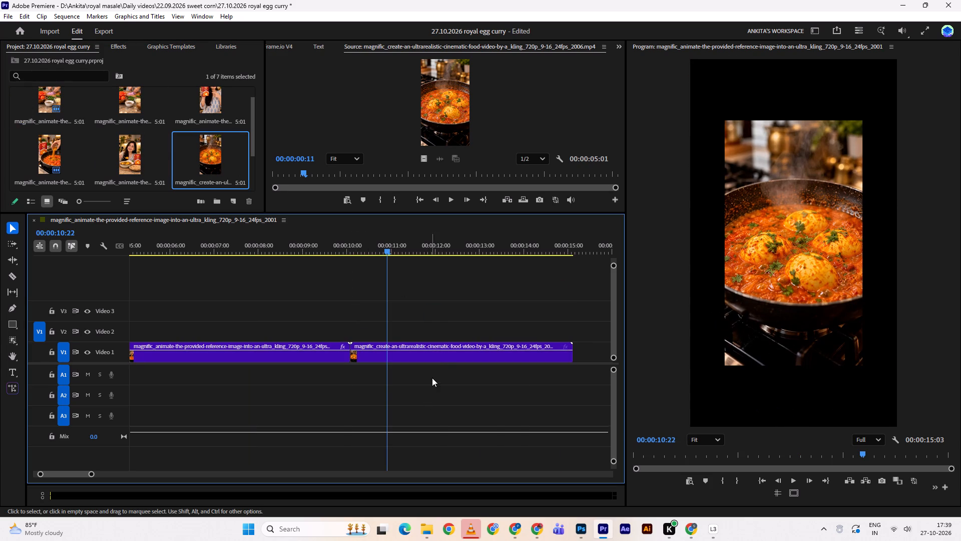
key("f")
left_click_drag(437, 296, 408, 413)
key("f")
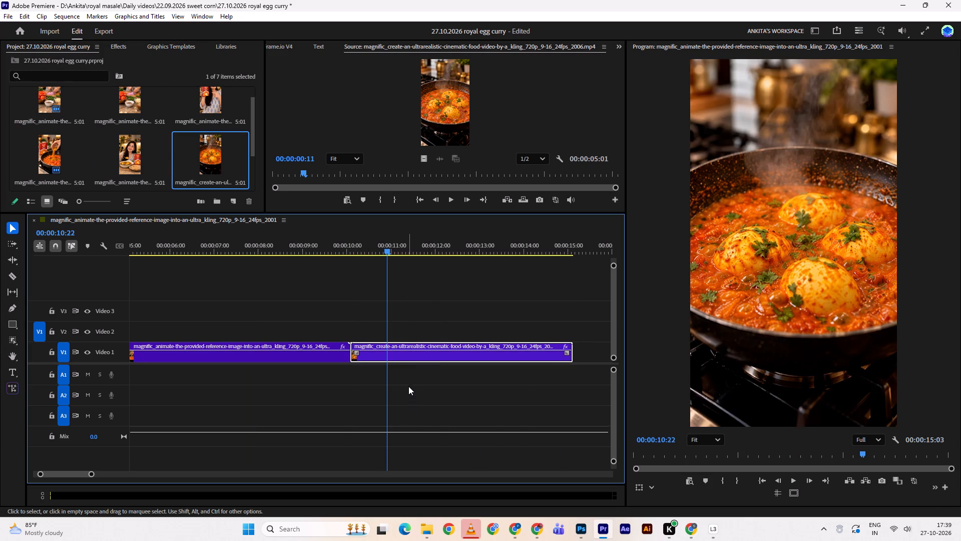
Play from the masala-pouring clip into the egg curry clip to check how they run together.
left_click(411, 311)
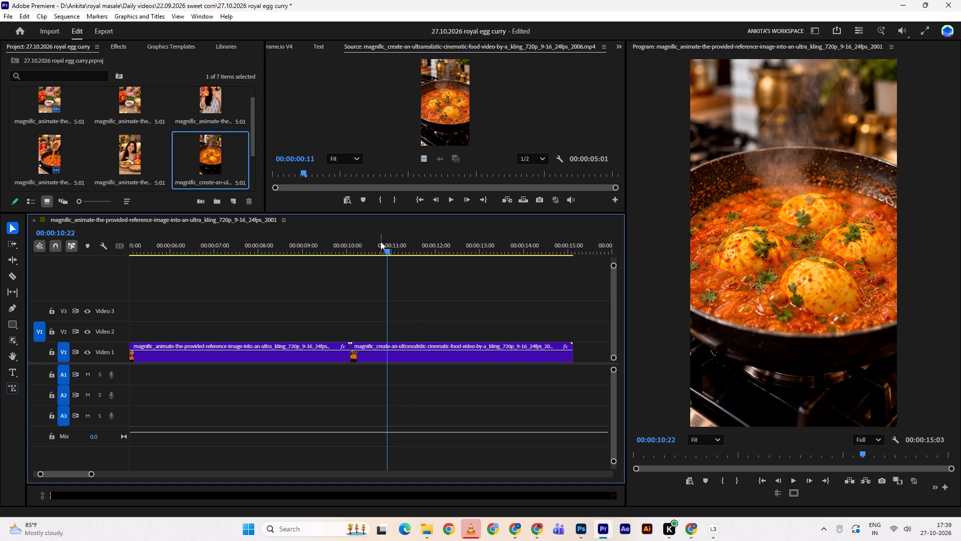
left_click_drag(380, 241, 303, 260)
key("space")
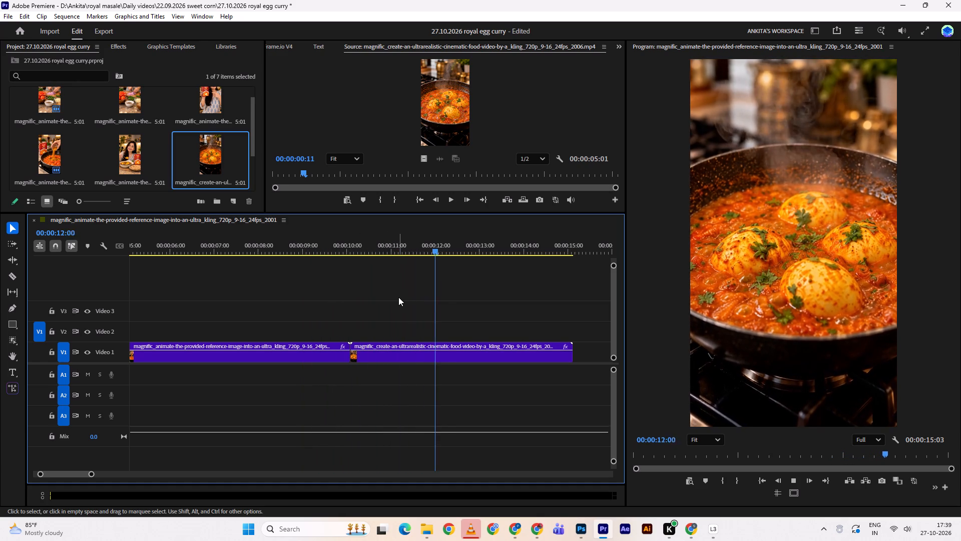
key("space")
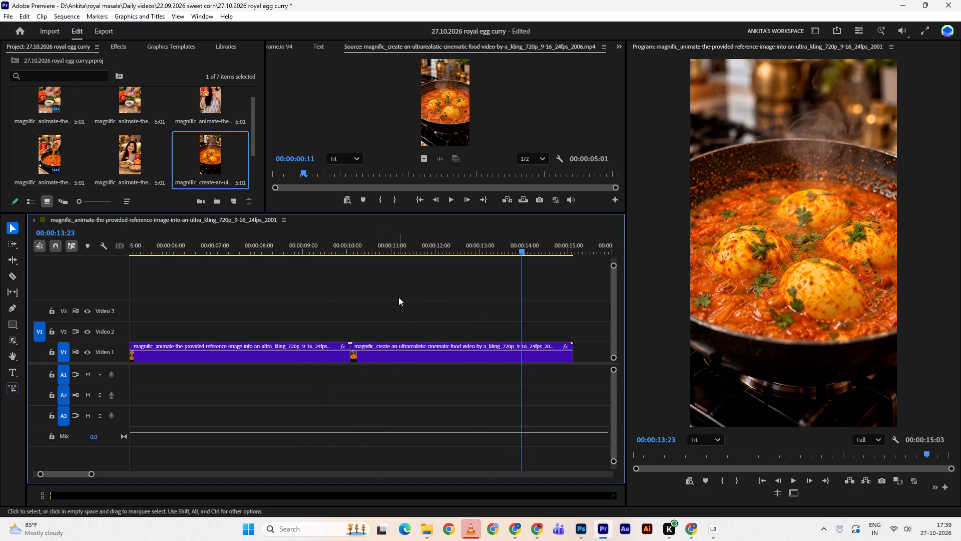
Play back parts of the onion-chopping, masala-pouring and egg curry clips to review the sequence so far.
scroll(398, 297, "down", 4)
scroll(380, 302, "up", 3)
left_click_drag(312, 244, 289, 254)
left_click(289, 254)
left_click_drag(287, 244, 281, 246)
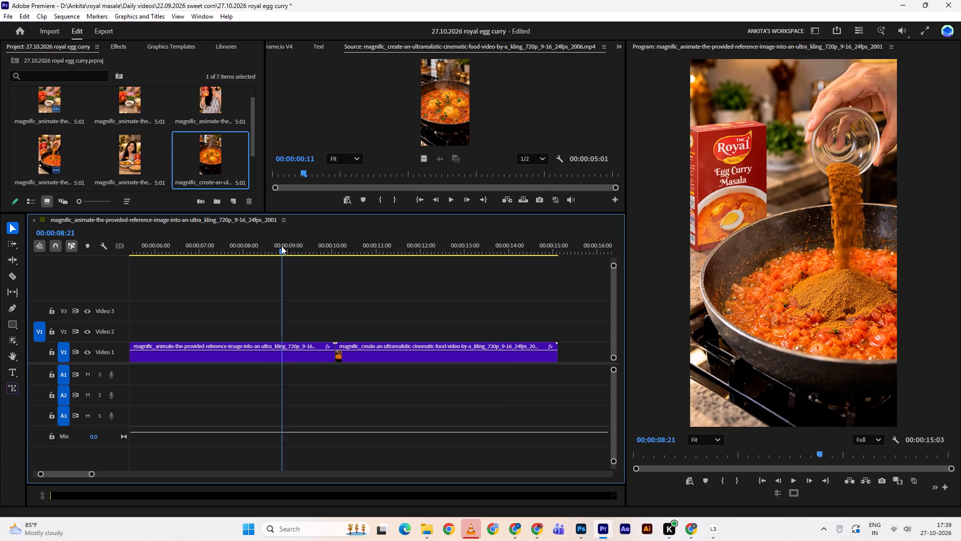
left_click_drag(281, 246, 281, 282)
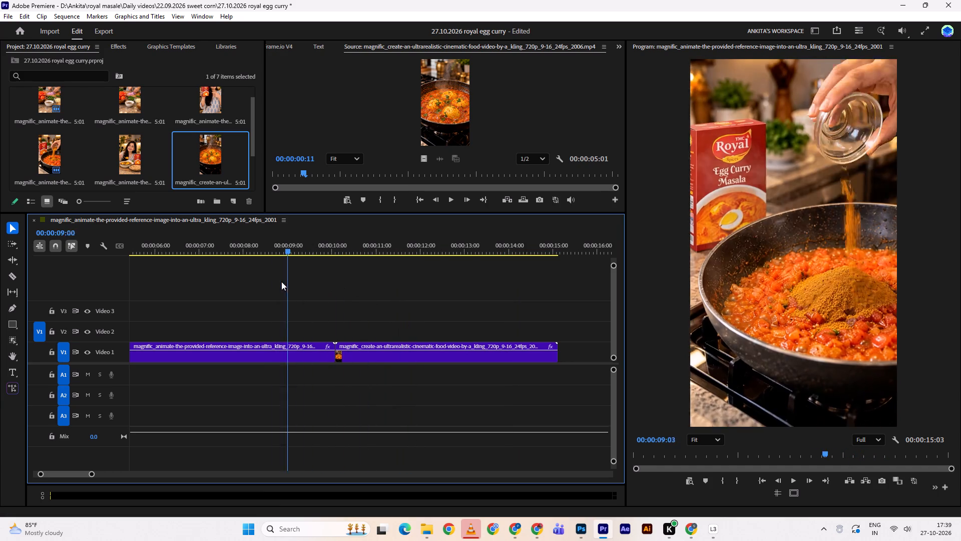
left_click_drag(281, 282, 392, 296)
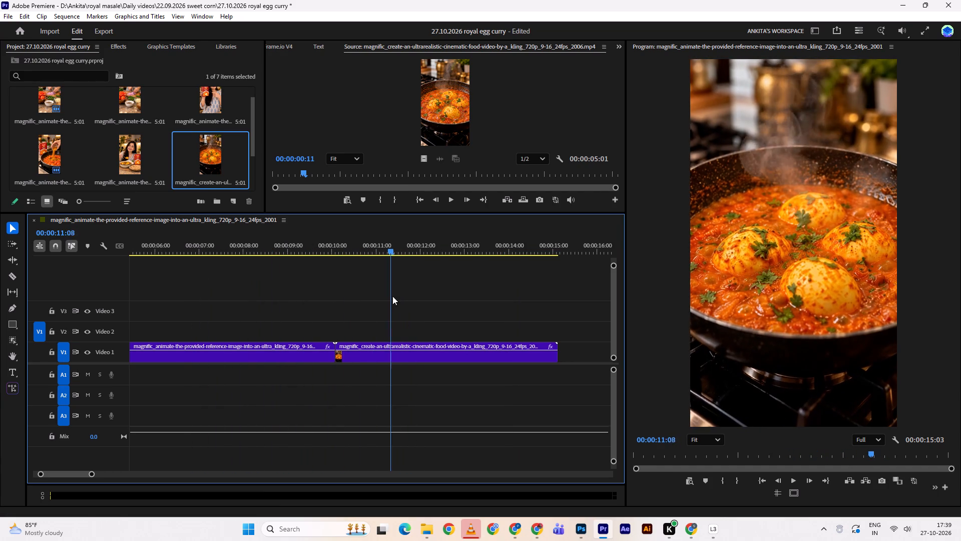
left_click_drag(392, 296, 403, 298)
scroll(406, 301, "down", 16)
left_click_drag(254, 249, 194, 294)
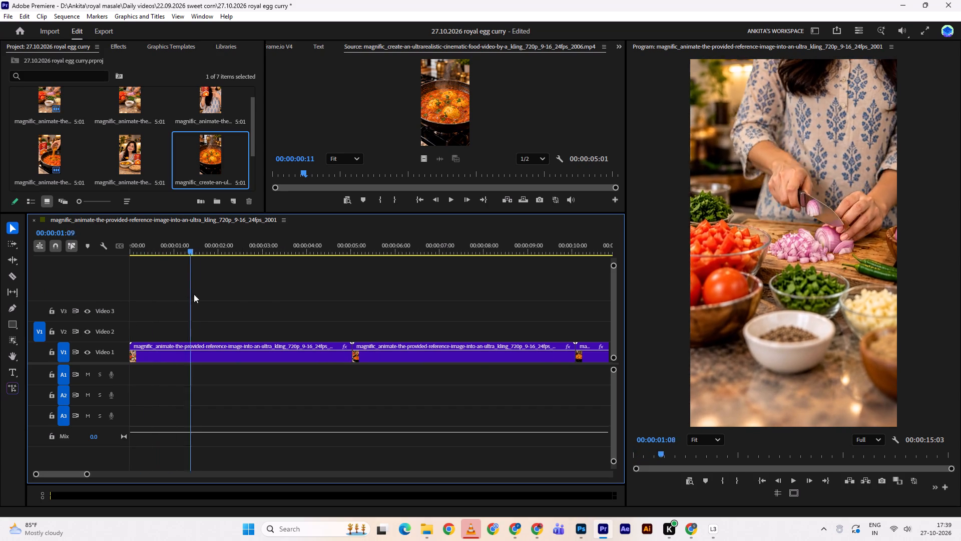
left_click_drag(194, 294, 402, 299)
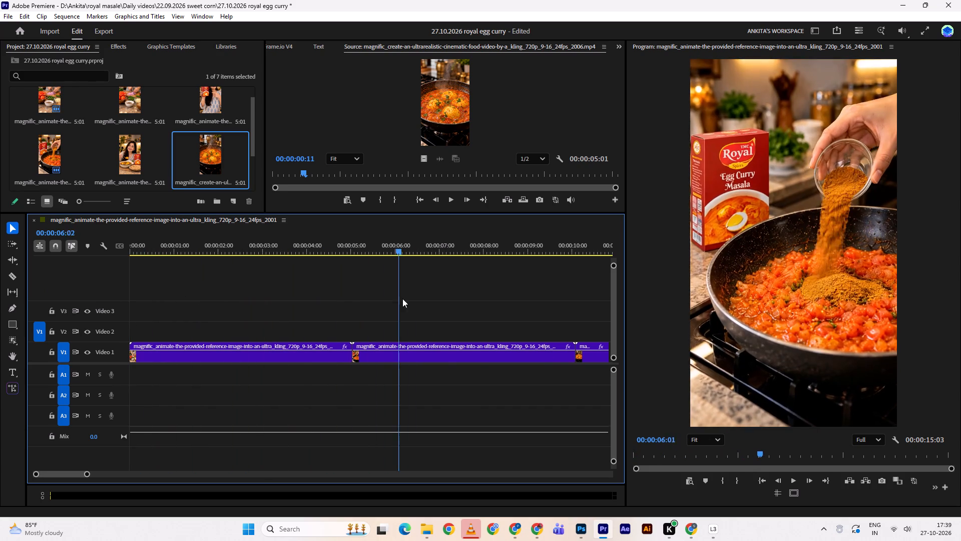
left_click_drag(402, 299, 327, 332)
scroll(321, 333, "down", 3, "alt")
Switch to VLC media player and close the preview of the clip ending in 2000.
key("alt+Tab")
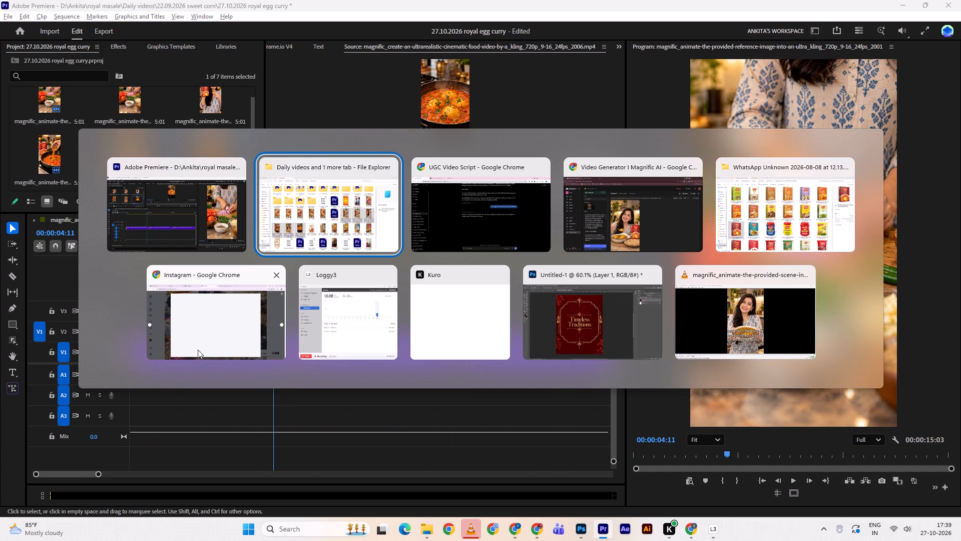
key("alt+Tab")
key("alt+Tab")
key("alt+Tab")
key("alt+Tab")
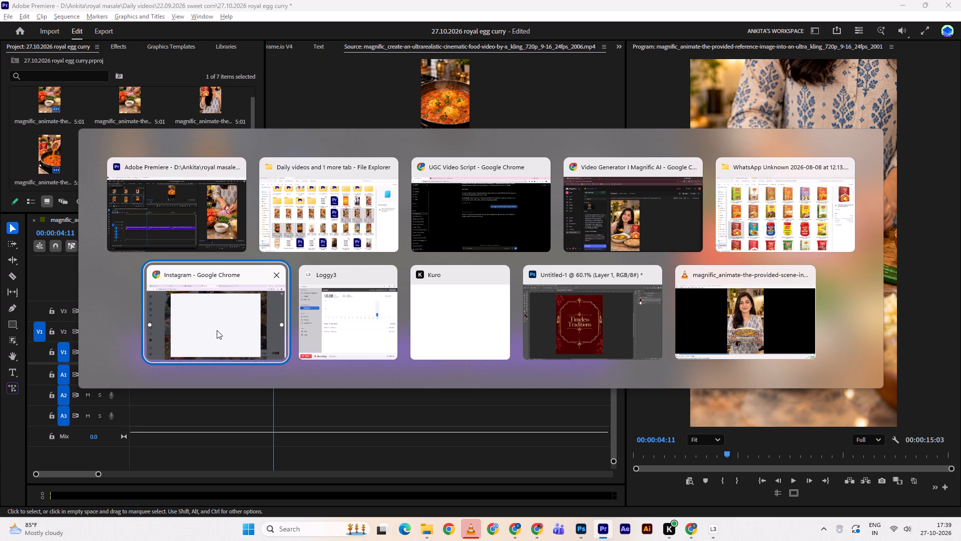
key("alt+Tab")
key("alt+Tab")
key("alt+Tab")
key("alt+Tab")
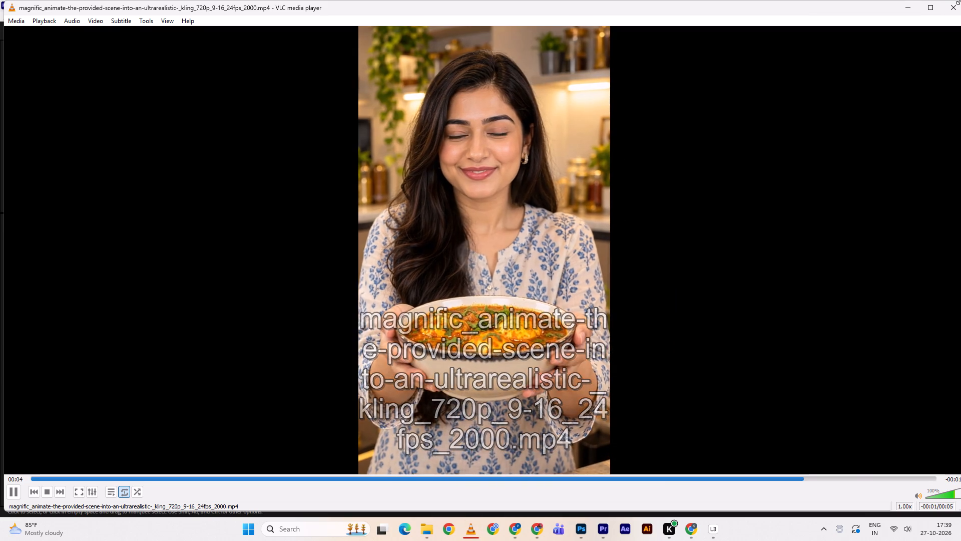
left_click(960, 0)
left_click(955, 11)
Switch to File Explorer and check the egg curry clips stored in the Daily videos folder.
key("alt+Tab")
key("alt+Tab")
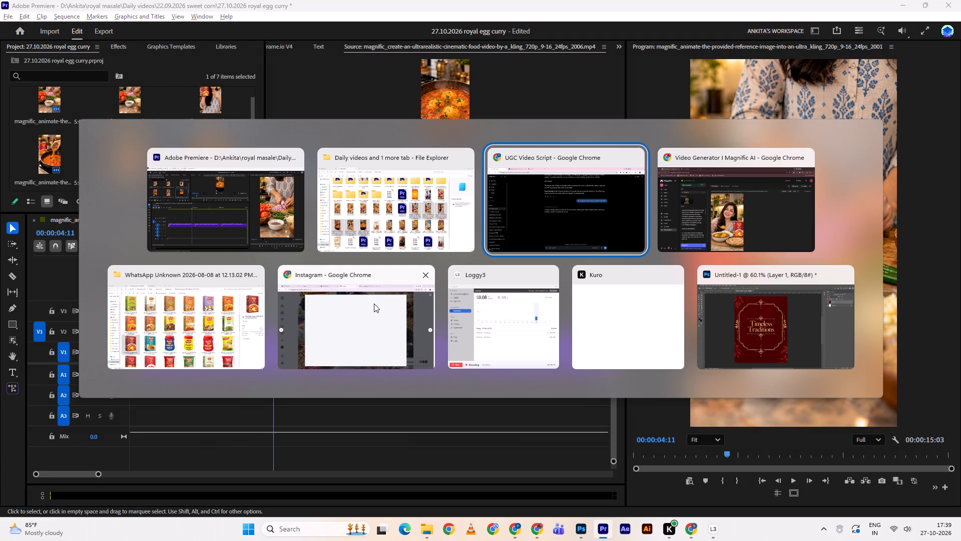
key("alt+Tab")
key("alt+Tab")
scroll(291, 312, "up", 3)
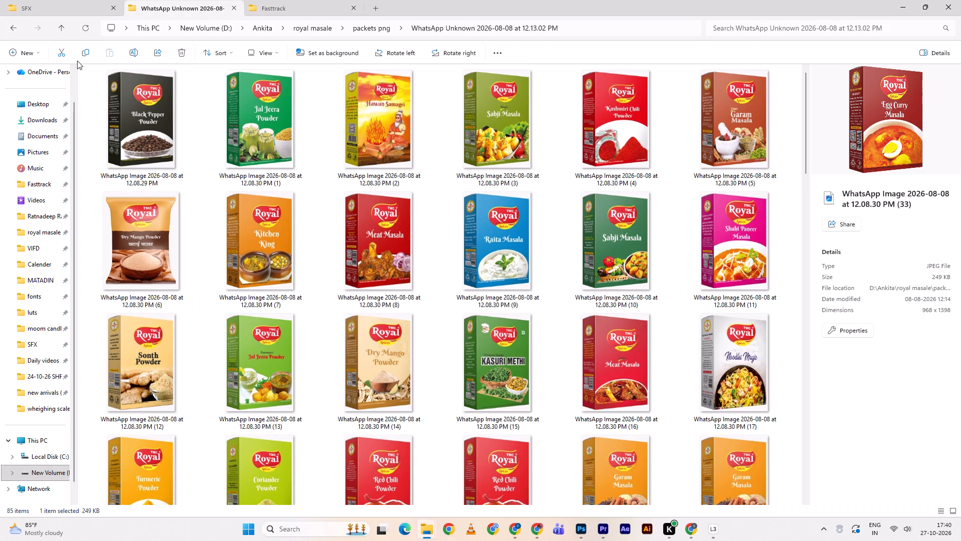
key("alt+Tab")
key("alt+Tab")
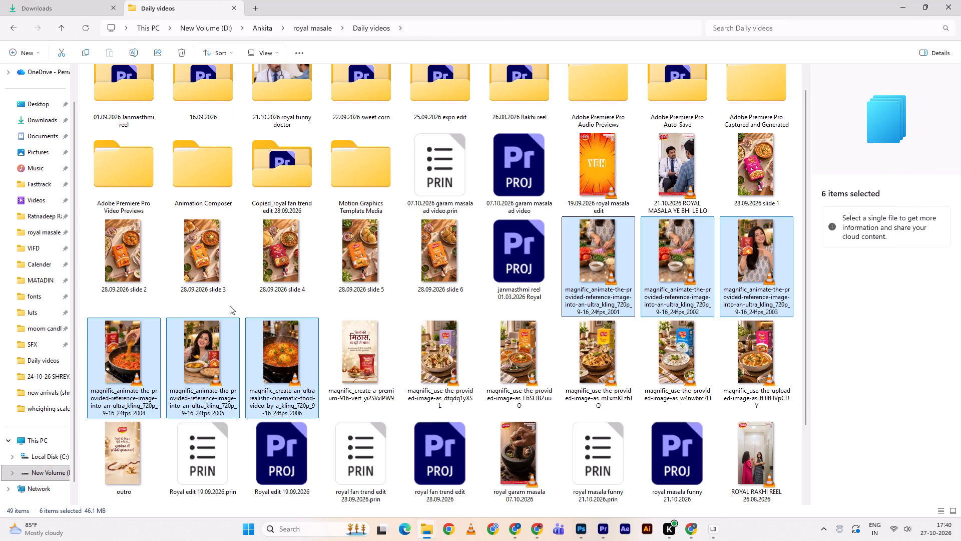
left_click(270, 363)
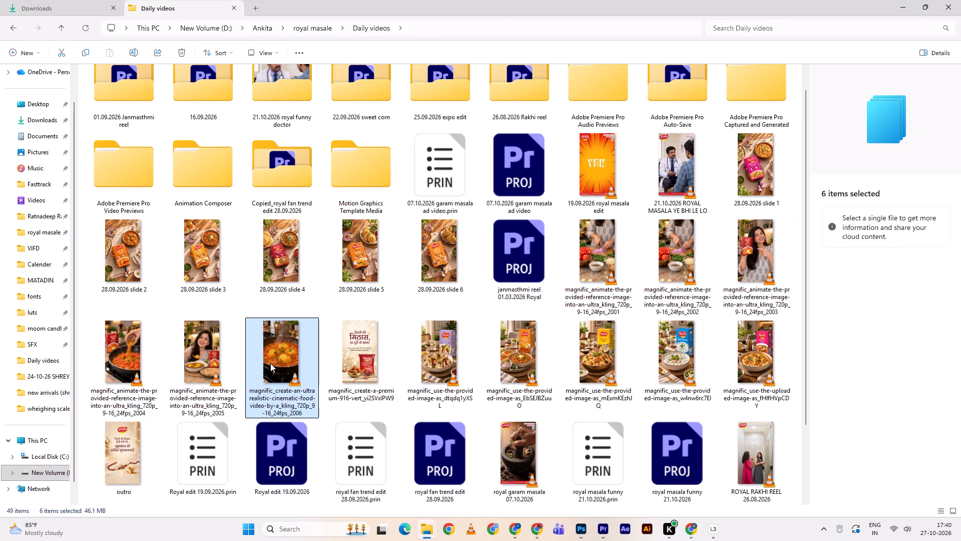
left_click(593, 239)
left_click(667, 240)
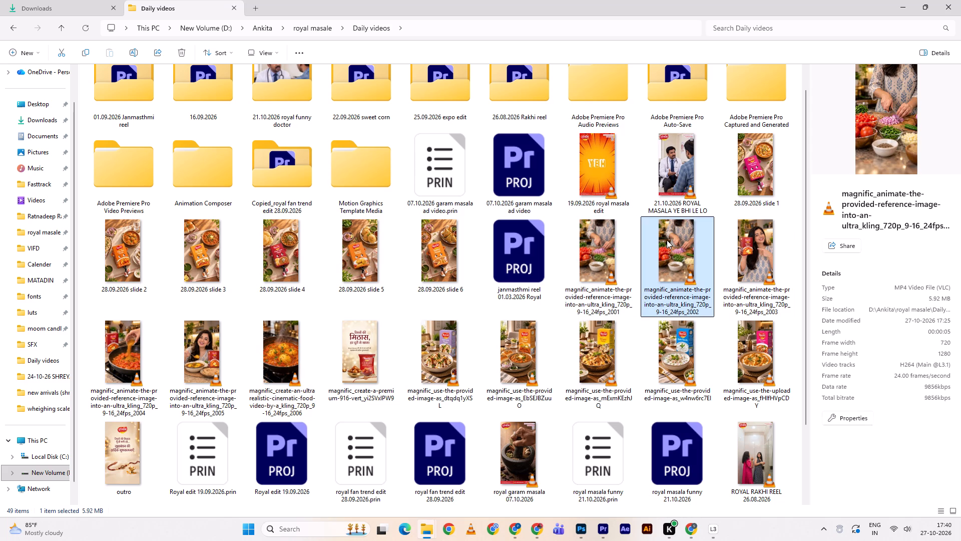
left_click(739, 245)
Move the video ending in 2000, with the woman holding the curry bowl, from Downloads into the Daily videos folder.
left_click(43, 11)
scroll(247, 246, "up", 2)
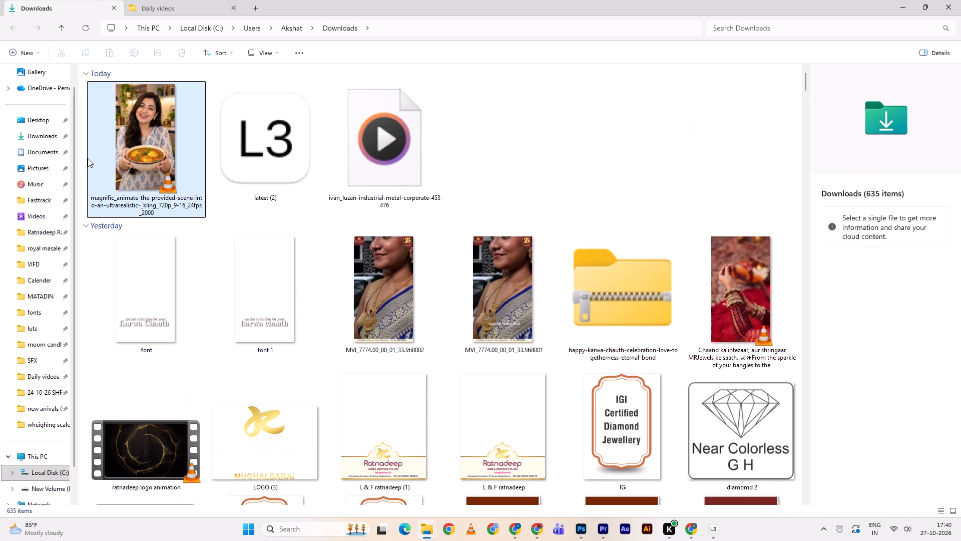
left_click(150, 141)
key("ctrl+x")
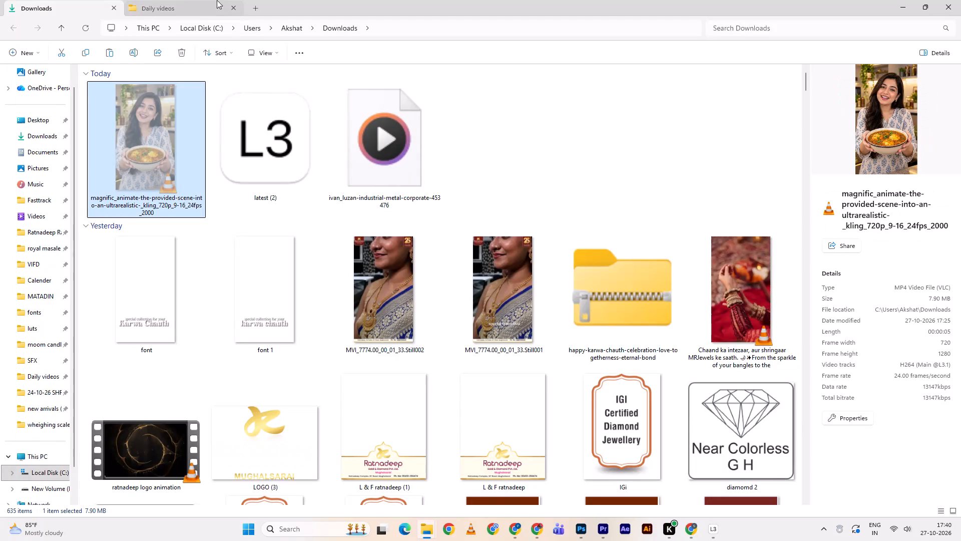
left_click(198, 11)
key("ctrl+v")
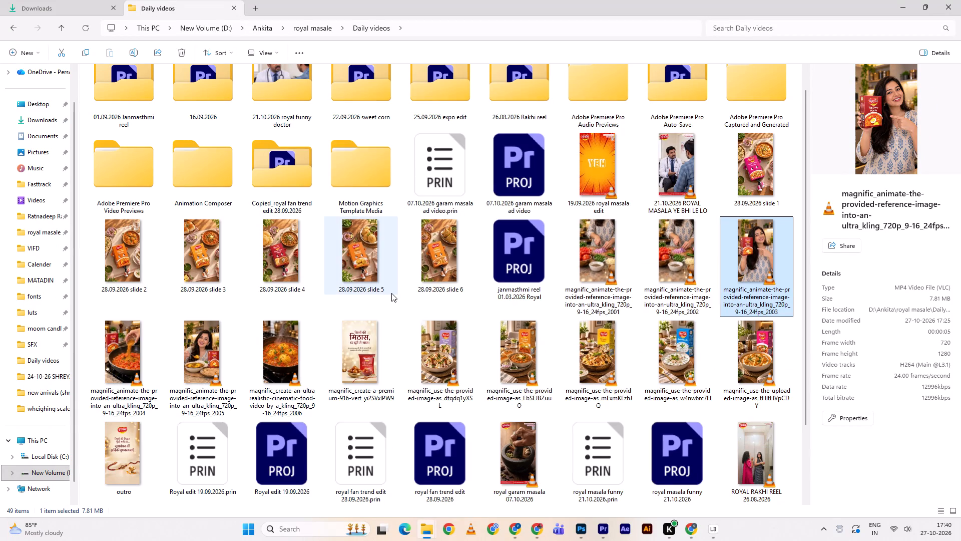
Import the clip ending in 2000 from the Daily videos folder into the Adobe Premiere project.
left_click_drag(287, 346, 307, 379)
key("alt+Tab")
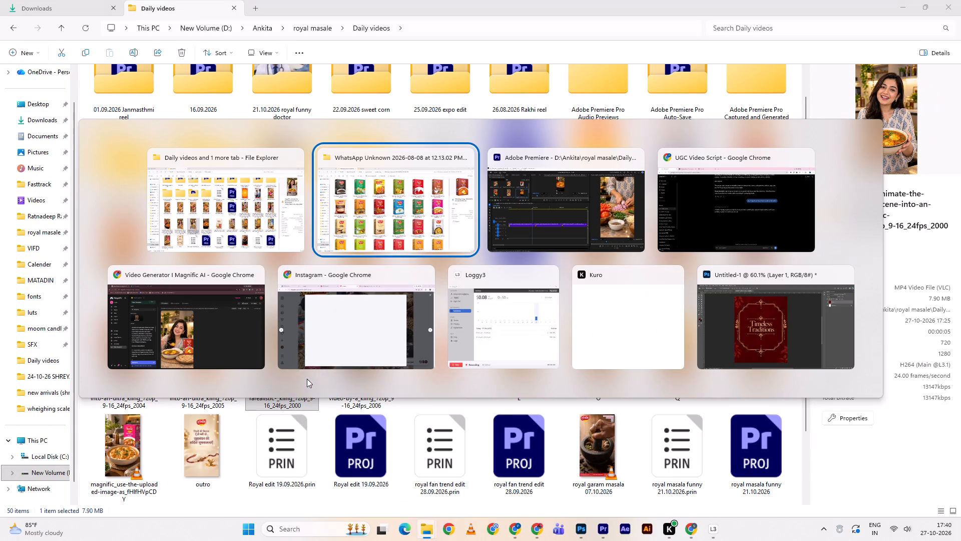
left_click_drag(307, 379, 181, 246)
key("alt+Tab")
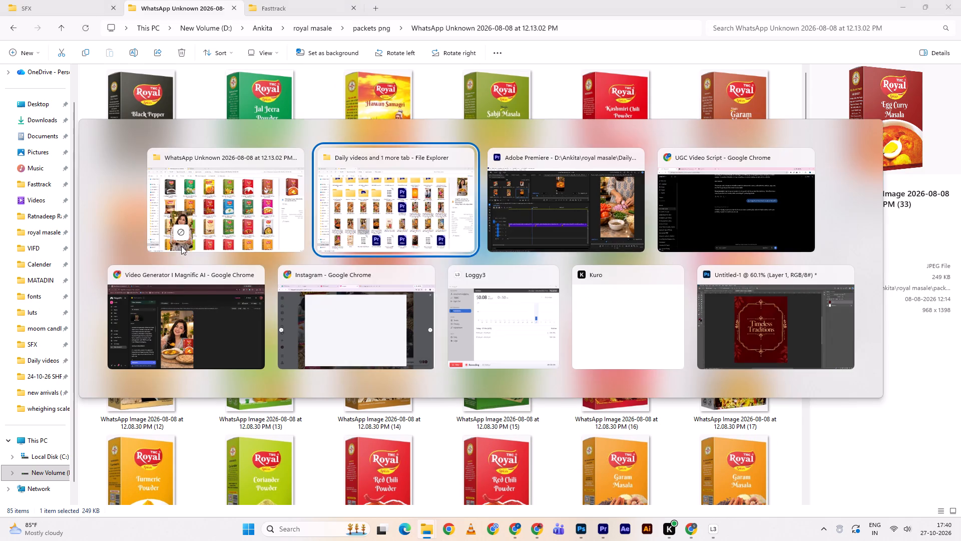
left_click_drag(181, 246, 141, 140)
key("alt+Tab")
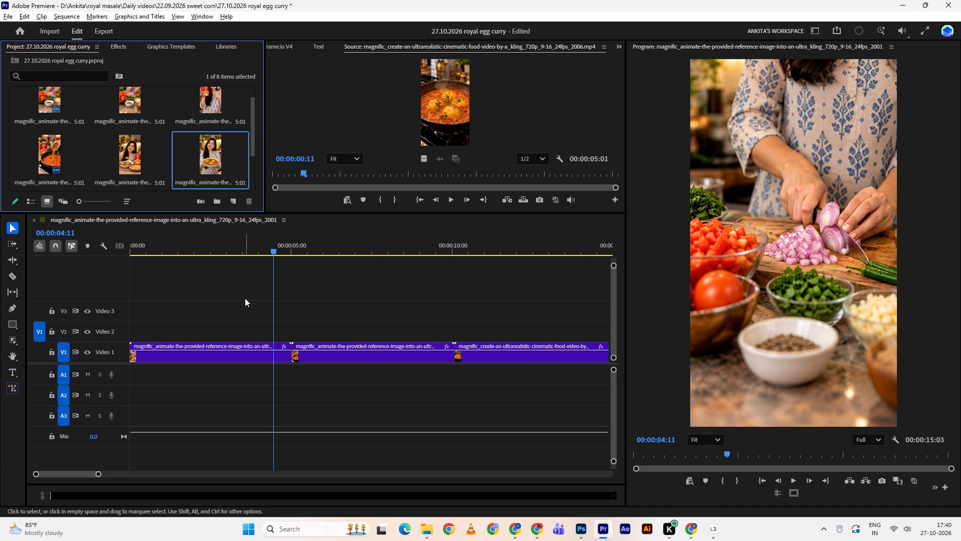
Insert the curry-bowl clip ending in 2000 at the start of Video 1, directly before the onion-chopping clip with no gap.
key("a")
left_click(254, 353)
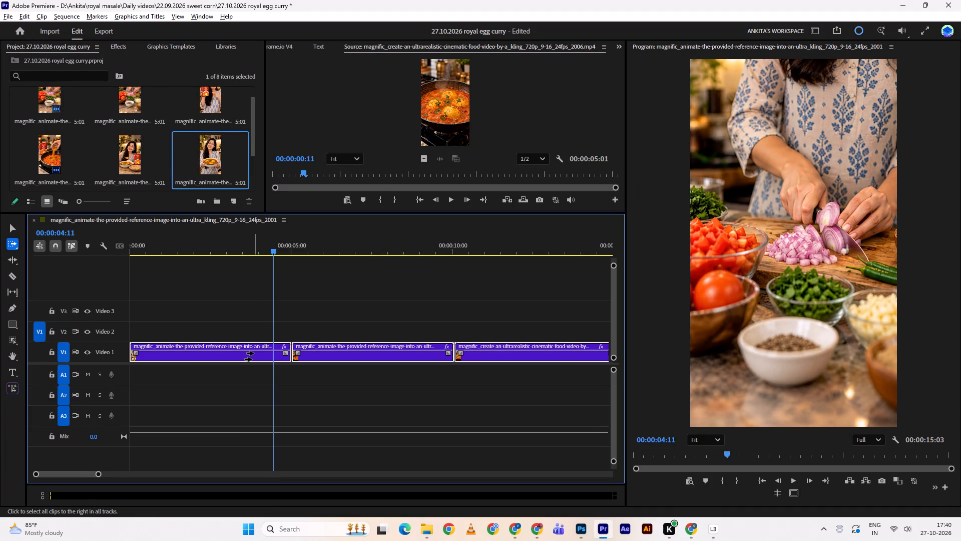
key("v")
left_click_drag(246, 357, 490, 354)
left_click_drag(223, 160, 129, 355)
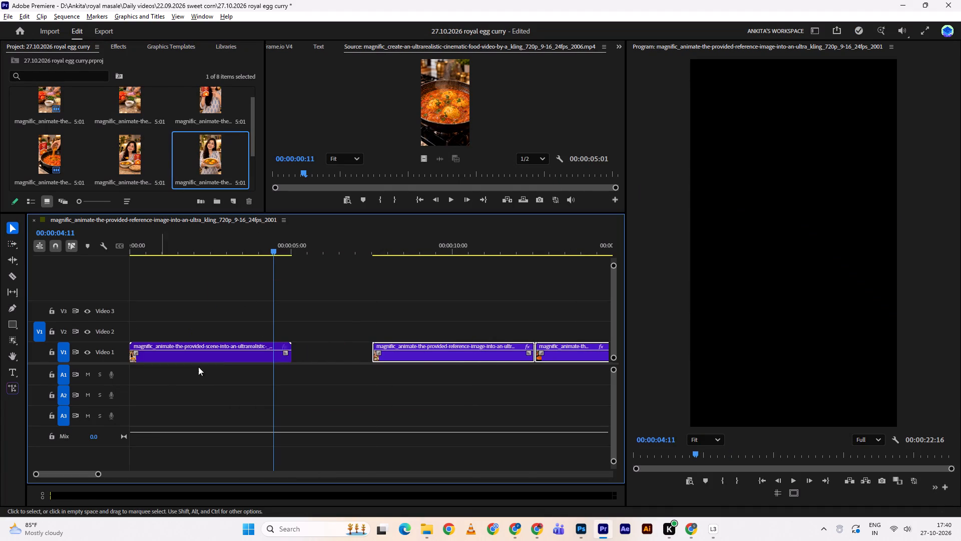
left_click(309, 352)
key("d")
Scale the curry-bowl clip at the start of Video 1 to fill the sequence frame.
left_click_drag(270, 243, 85, 257)
left_click_drag(235, 307, 221, 377)
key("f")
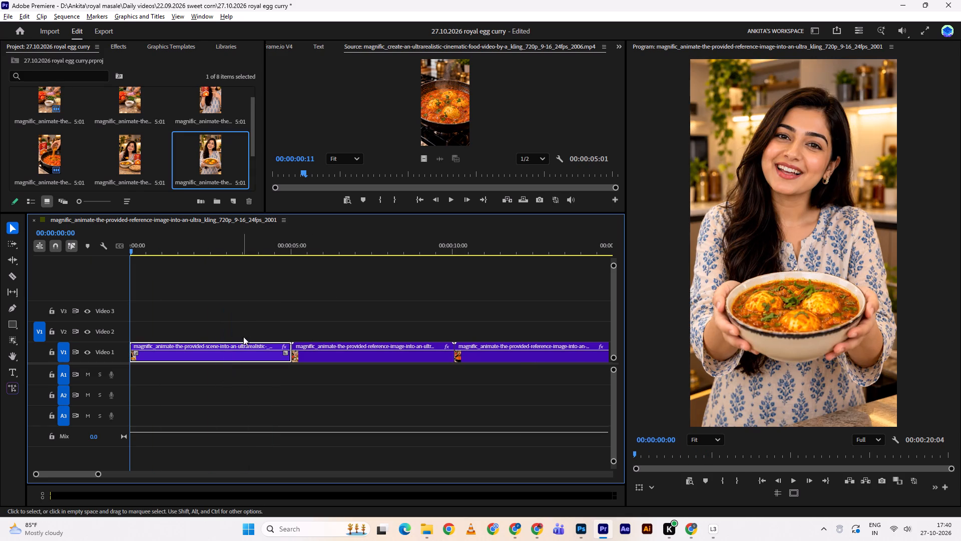
Play the sequence from the beginning through all four clips to check how they run together.
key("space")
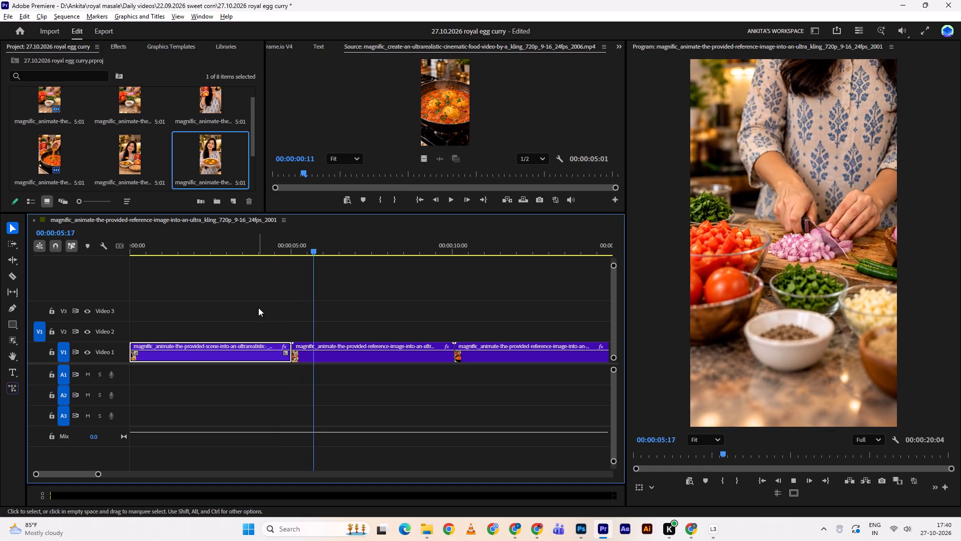
left_click(359, 314)
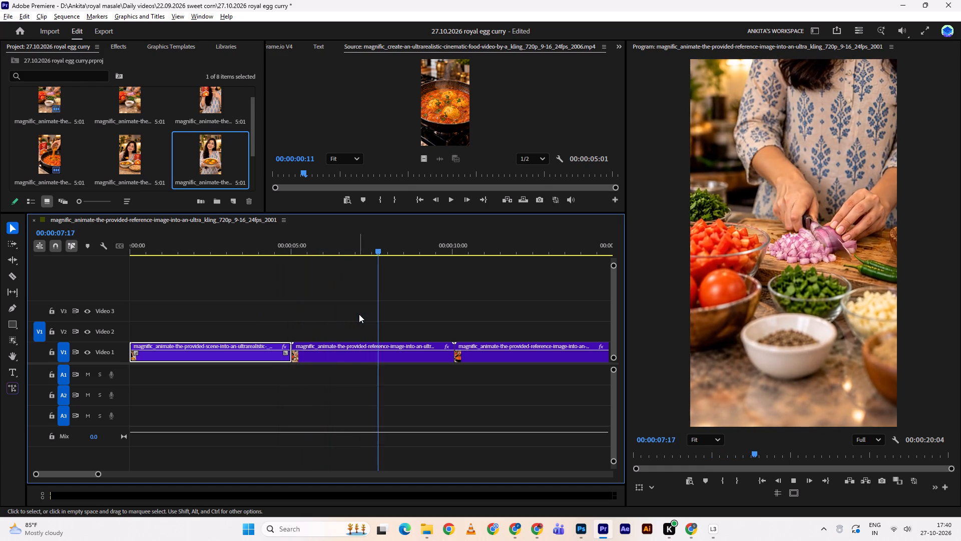
scroll(354, 317, "down", 6, "alt")
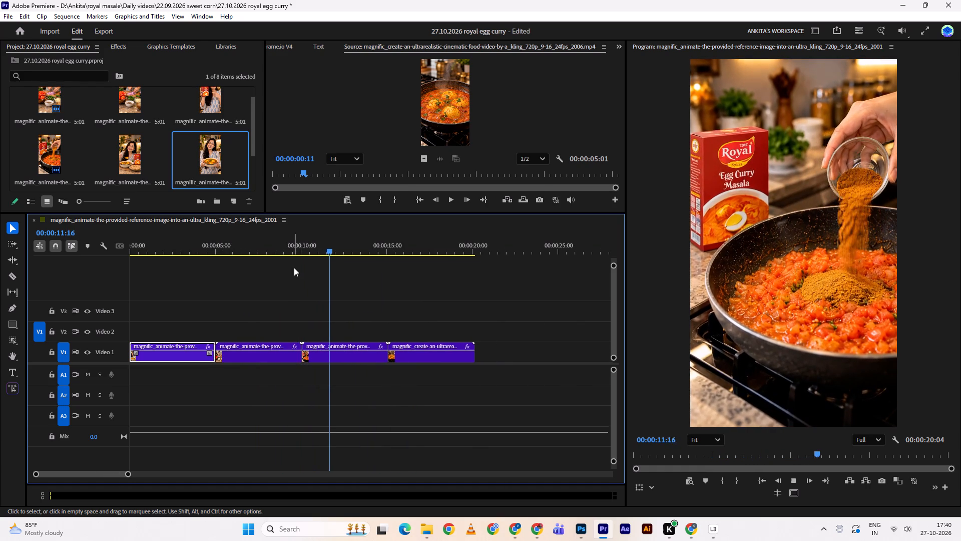
left_click(399, 294)
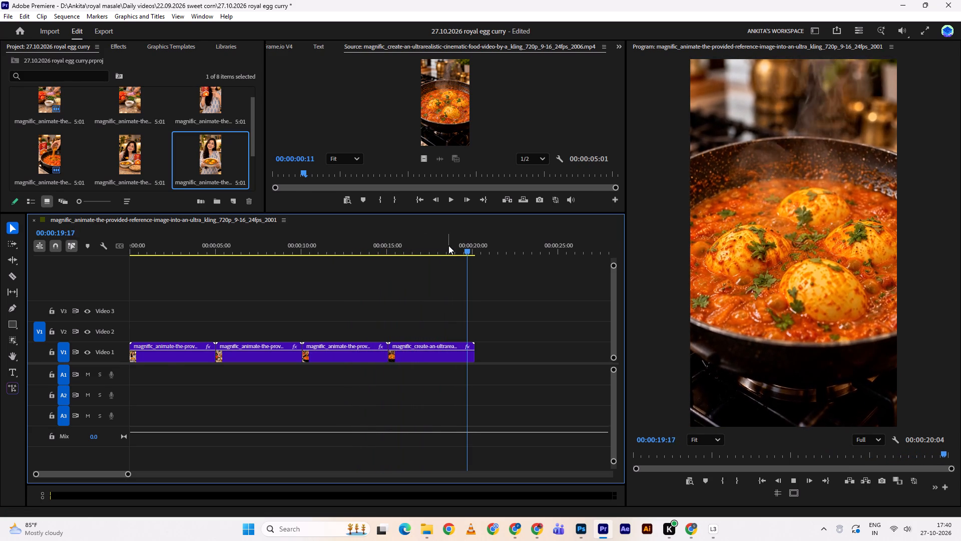
Move the opening clip of the woman holding the curry bowl to directly after the simmering egg curry clip on Video 1.
left_click_drag(448, 245, 129, 276)
key("space")
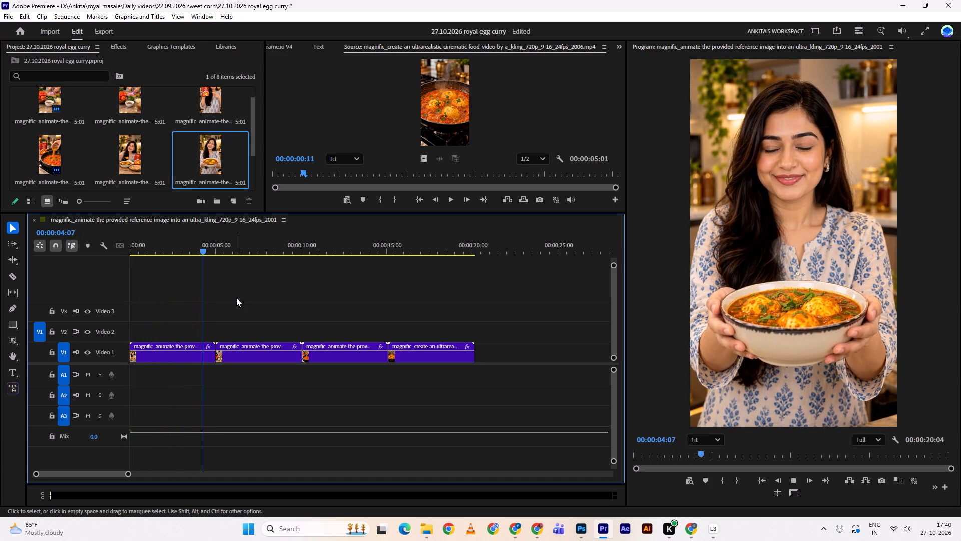
key("space")
left_click_drag(178, 357, 407, 302)
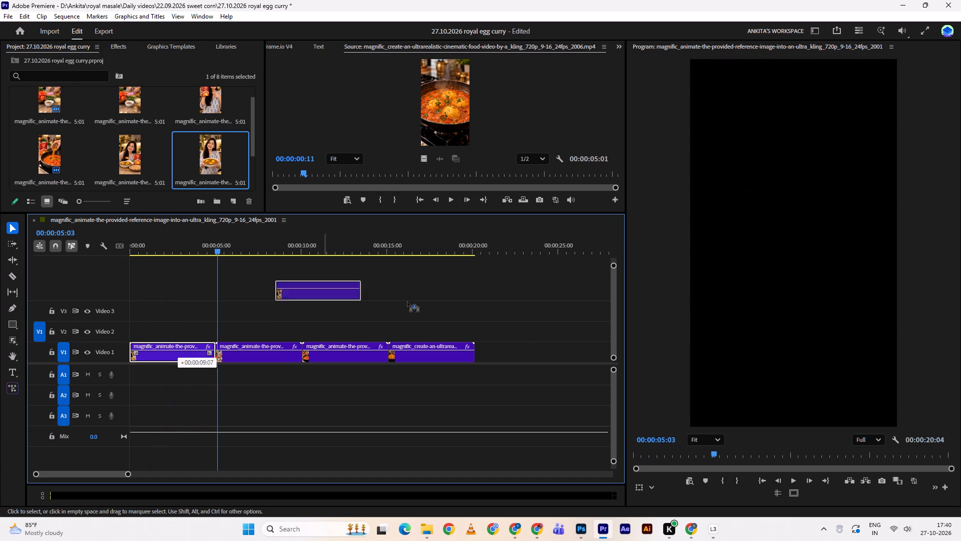
left_click_drag(407, 302, 523, 351)
left_click_drag(465, 235, 508, 267)
scroll(410, 334, "down", 10)
key("space")
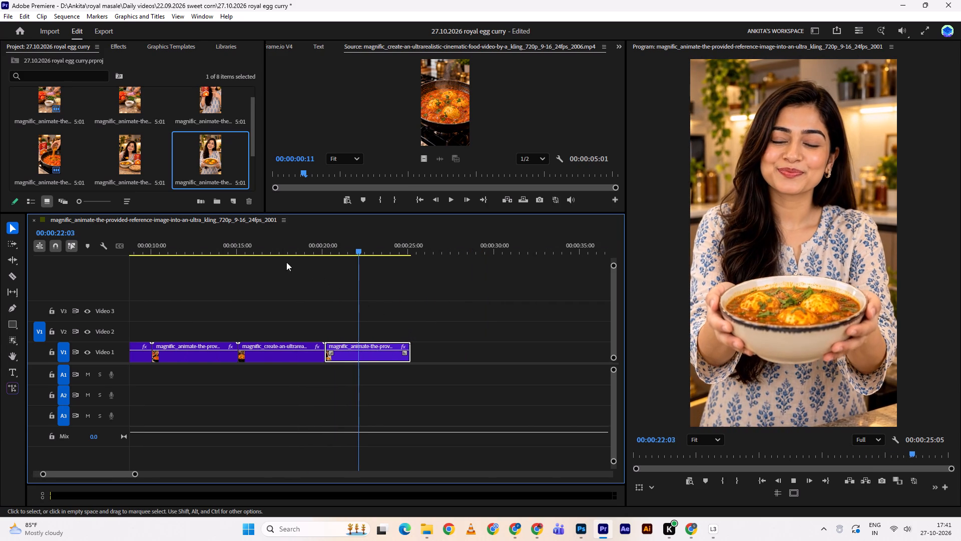
key("space")
Preview the 2005 clip of the woman lifting a spoonful of curry and add it at the end of Video 1.
double_click(124, 147)
key("space")
key("space")
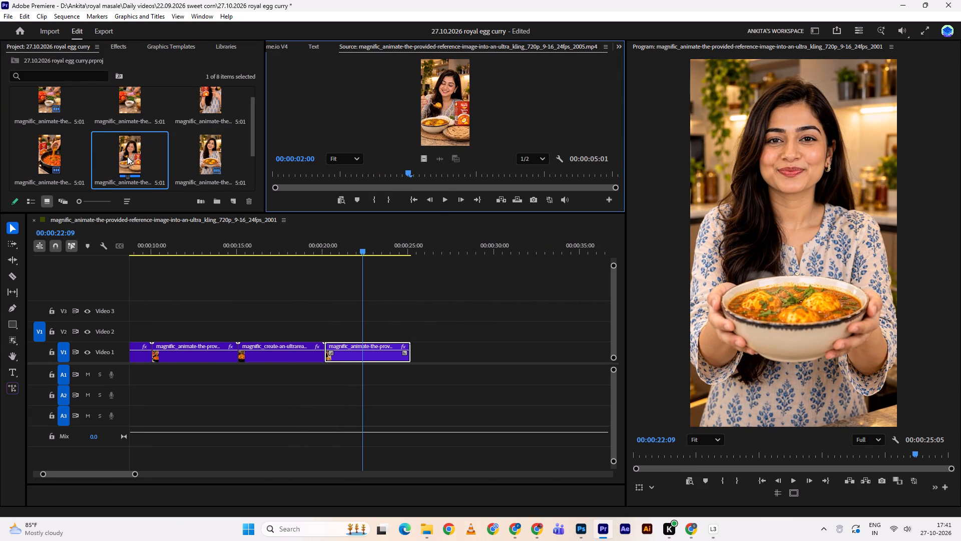
left_click_drag(128, 157, 413, 352)
scroll(433, 294, "up", 8)
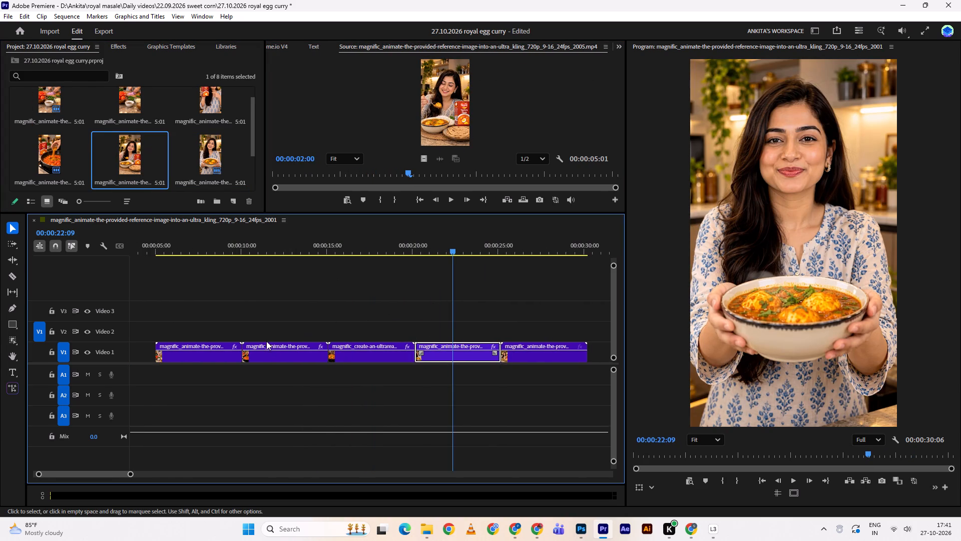
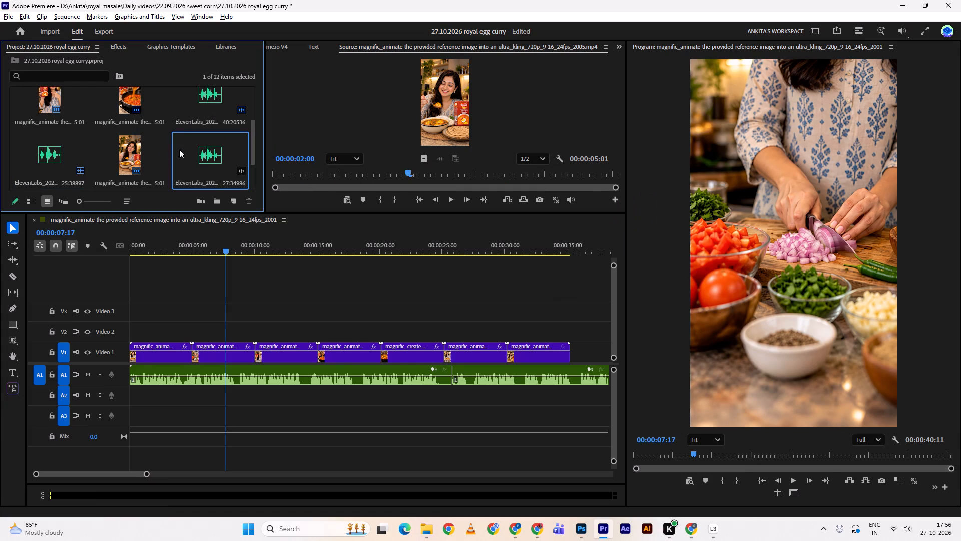
left_click_drag(204, 145, 132, 379)
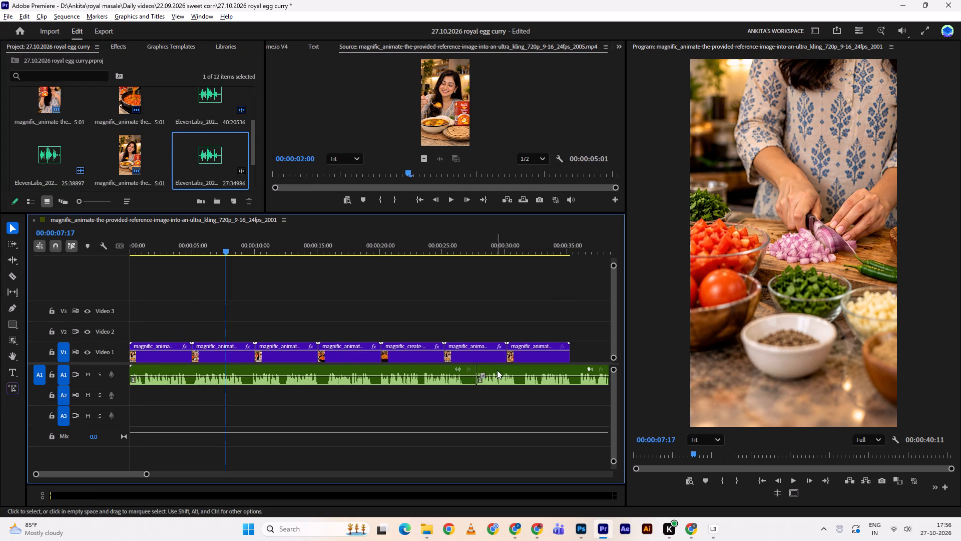
Delete the leftover old voiceover after the new take on A1 and play the sequence from the start.
left_click(505, 372)
key("d")
left_click_drag(221, 239, 154, 251)
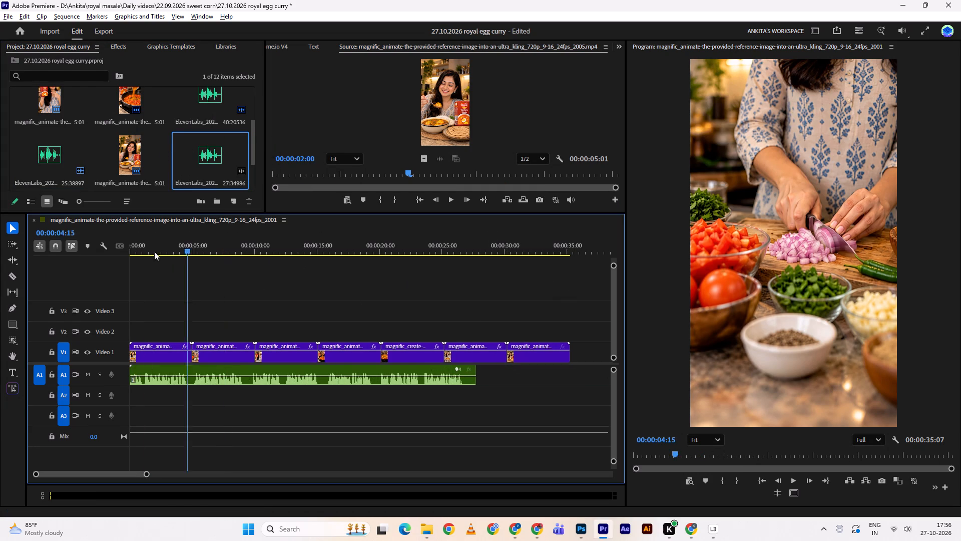
left_click_drag(154, 251, 61, 255)
key("space")
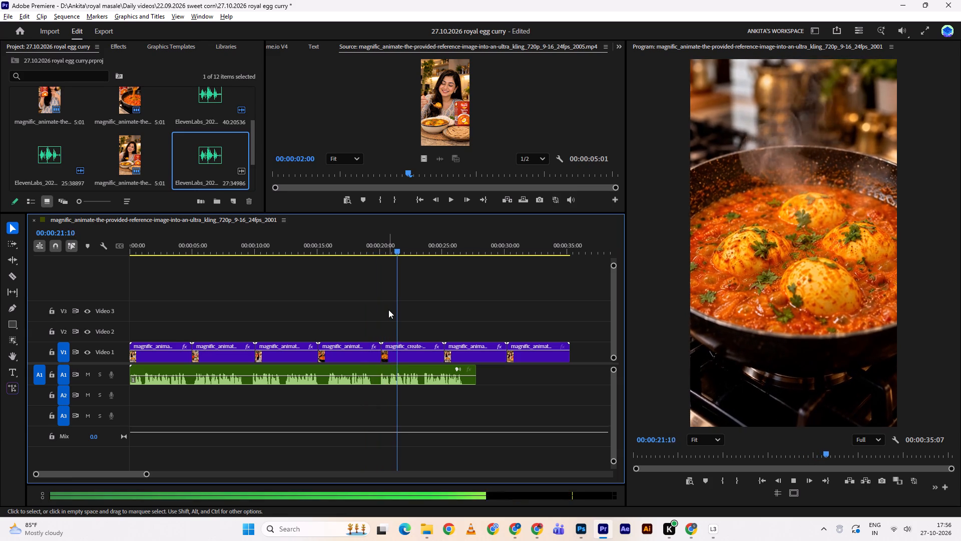
key("space")
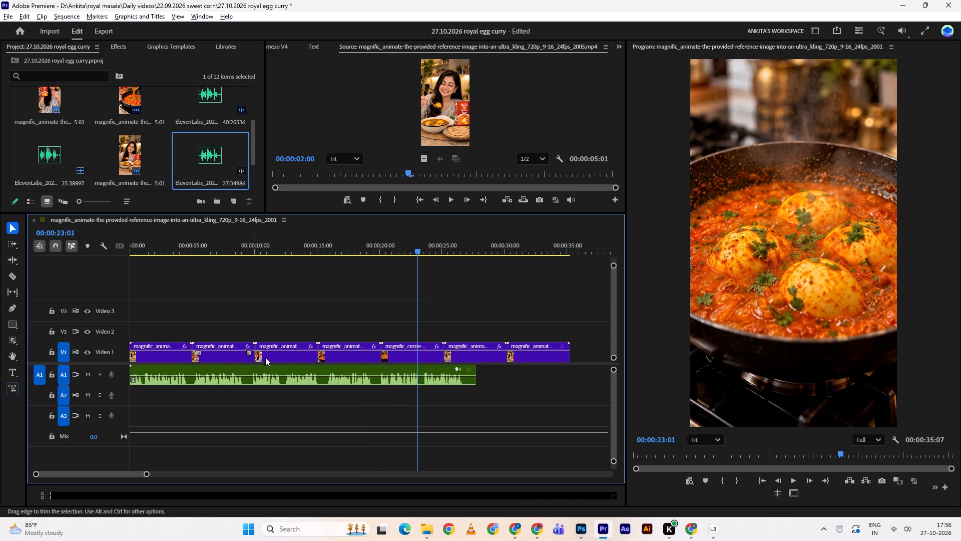
Move the third V1 clip, the woman pointing at the masala box, to the end of the sequence and close the gap.
left_click_drag(289, 248, 272, 247)
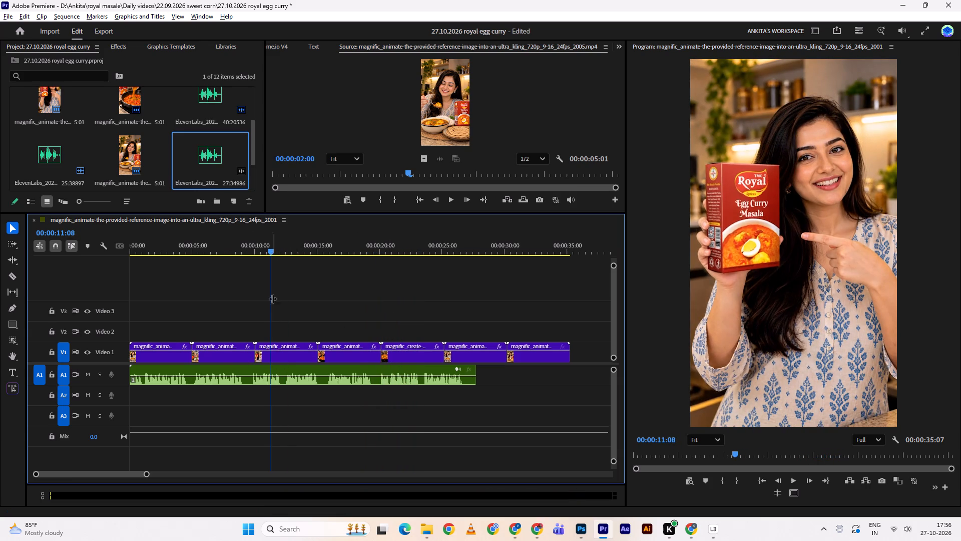
left_click_drag(275, 358, 593, 335)
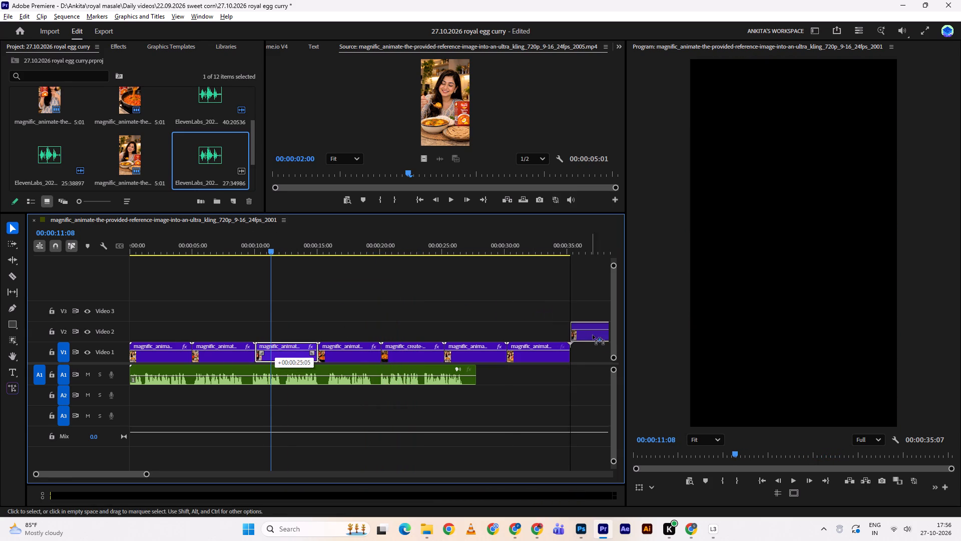
left_click_drag(593, 335, 515, 351)
scroll(525, 335, "up", 4)
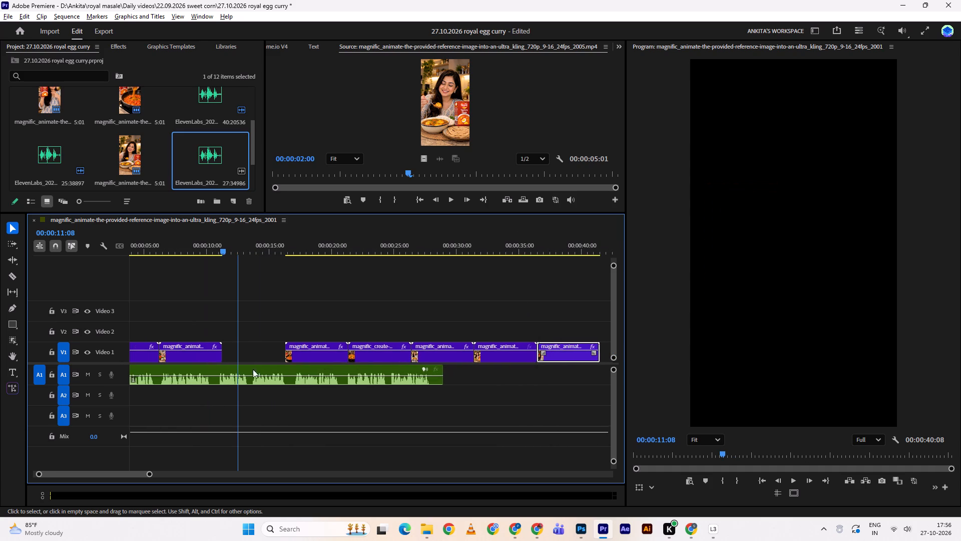
double_click(274, 341)
left_click(273, 348)
double_click(266, 358)
key("d")
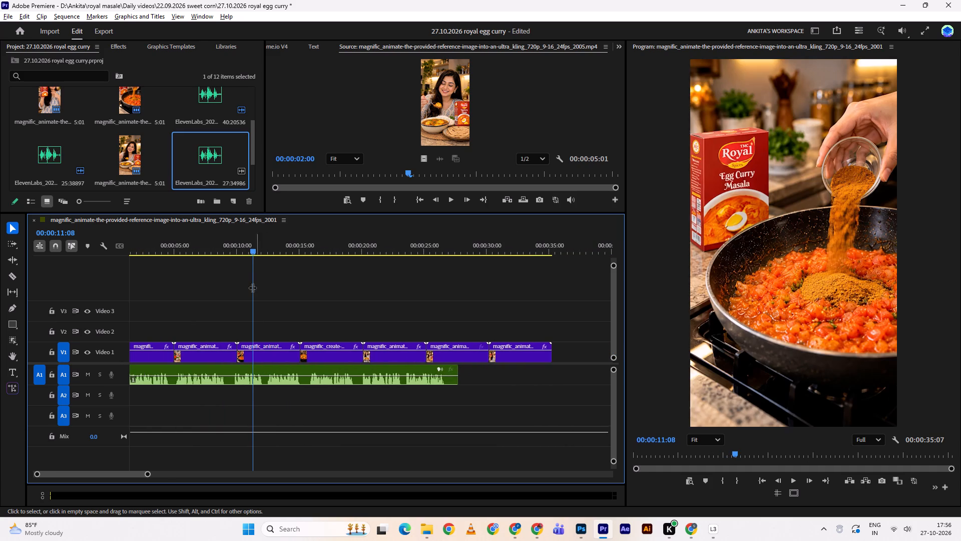
Play the reordered clips from about 10 seconds and scale the sixth clip, the woman eating the curry, to fill the frame.
left_click_drag(244, 242, 226, 247)
key("space")
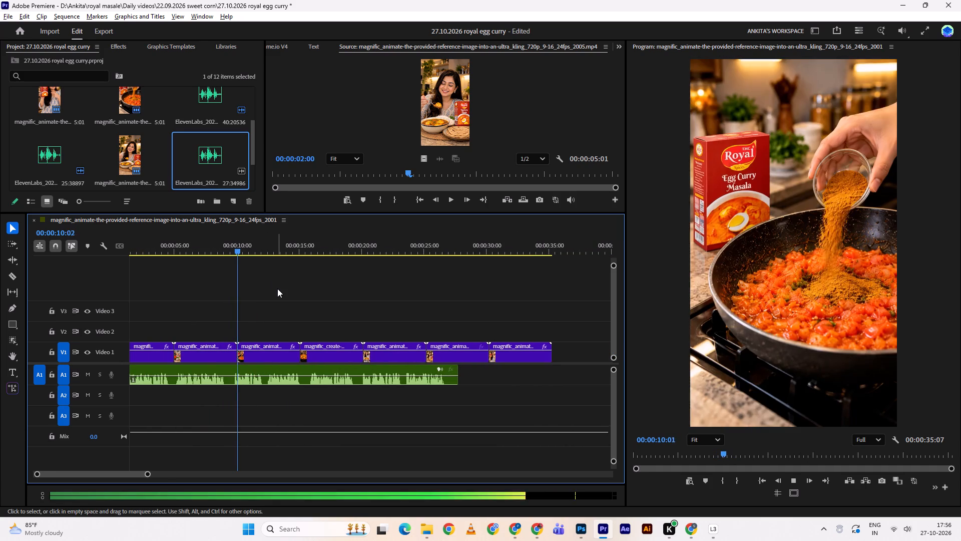
scroll(277, 289, "up", 1)
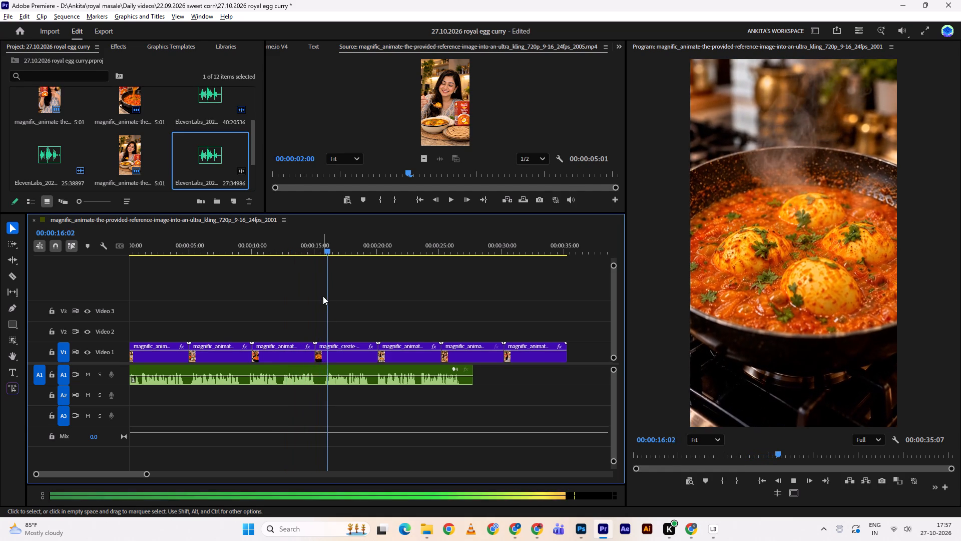
scroll(348, 302, "up", 2)
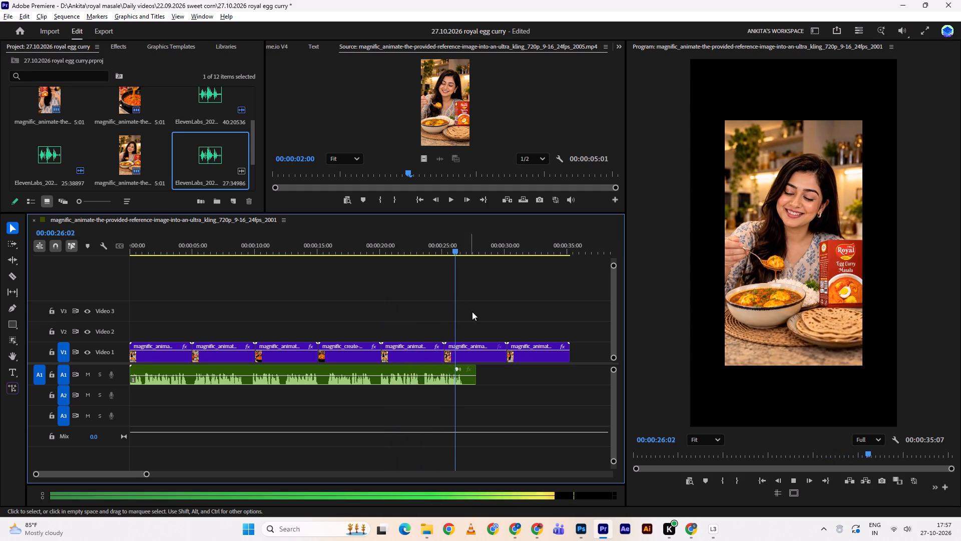
key("space")
left_click_drag(477, 320, 478, 356)
key("f")
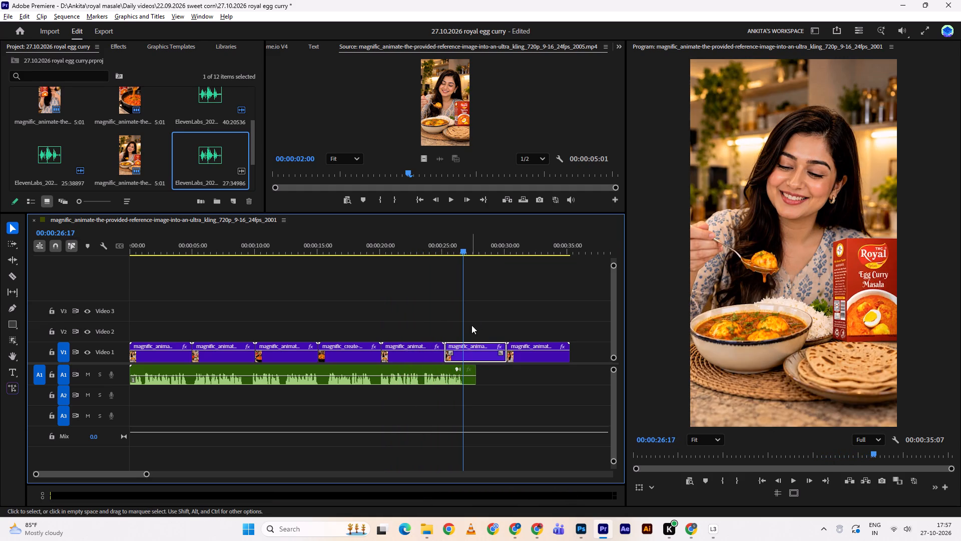
Play the sequence's closing clips from about 22 seconds and the opening clips from the start to check them against the voiceover.
key("space")
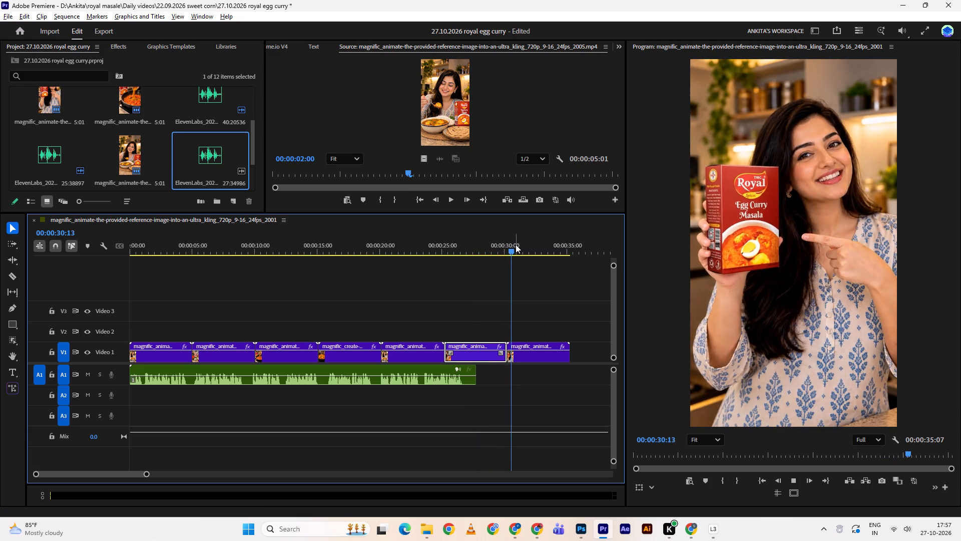
left_click_drag(516, 244, 407, 254)
key("space")
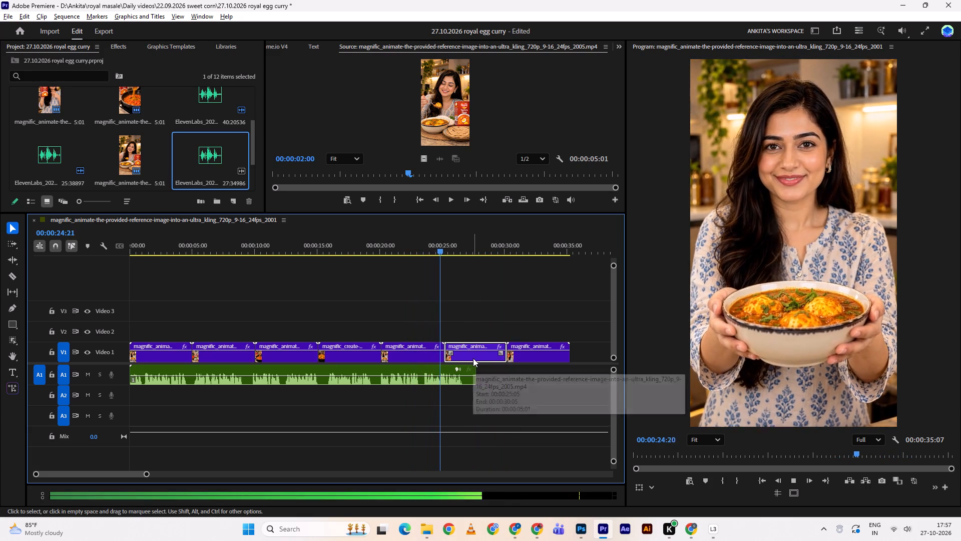
left_click_drag(414, 248, 54, 275)
key("space")
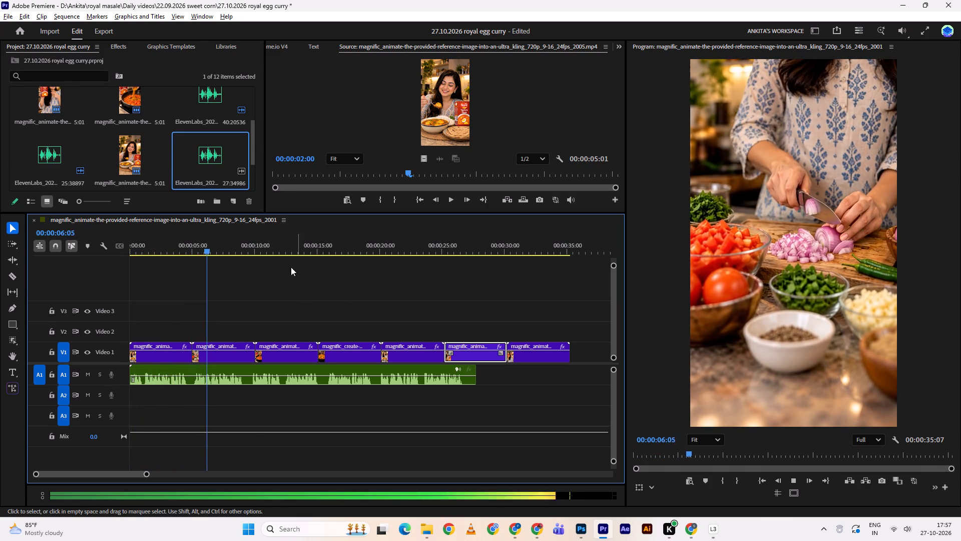
Move the first V1 clip up to V3, starting at about 26 seconds.
left_click_drag(264, 244, 99, 256)
left_click(99, 256)
left_click_drag(153, 353, 478, 317)
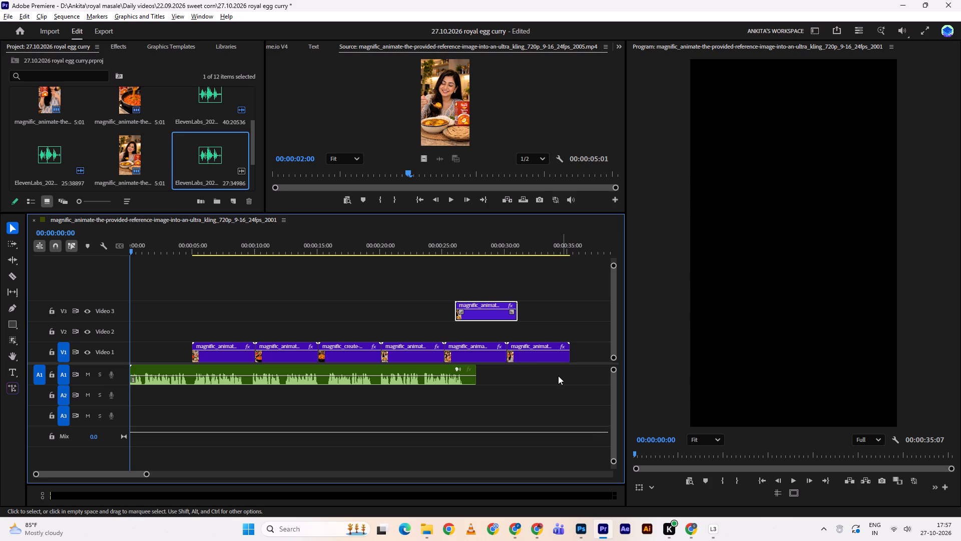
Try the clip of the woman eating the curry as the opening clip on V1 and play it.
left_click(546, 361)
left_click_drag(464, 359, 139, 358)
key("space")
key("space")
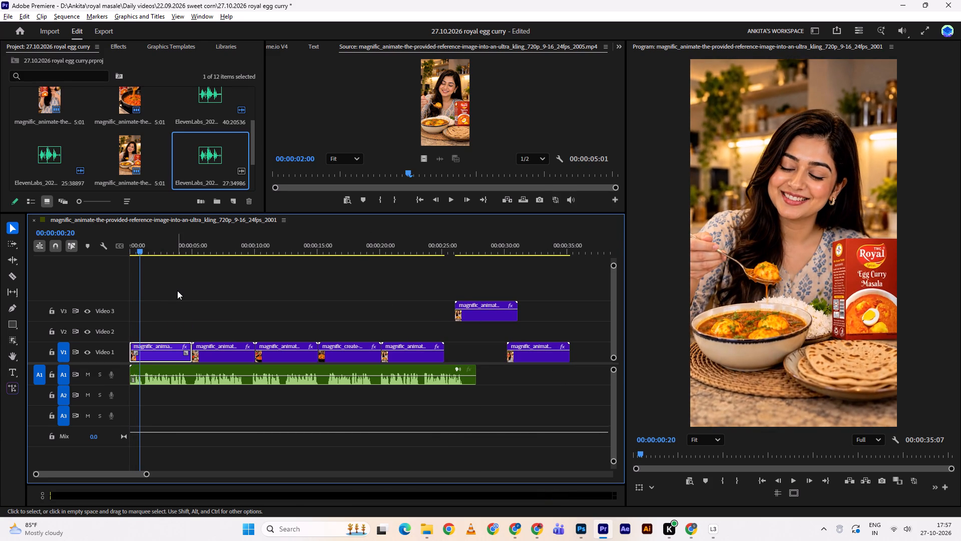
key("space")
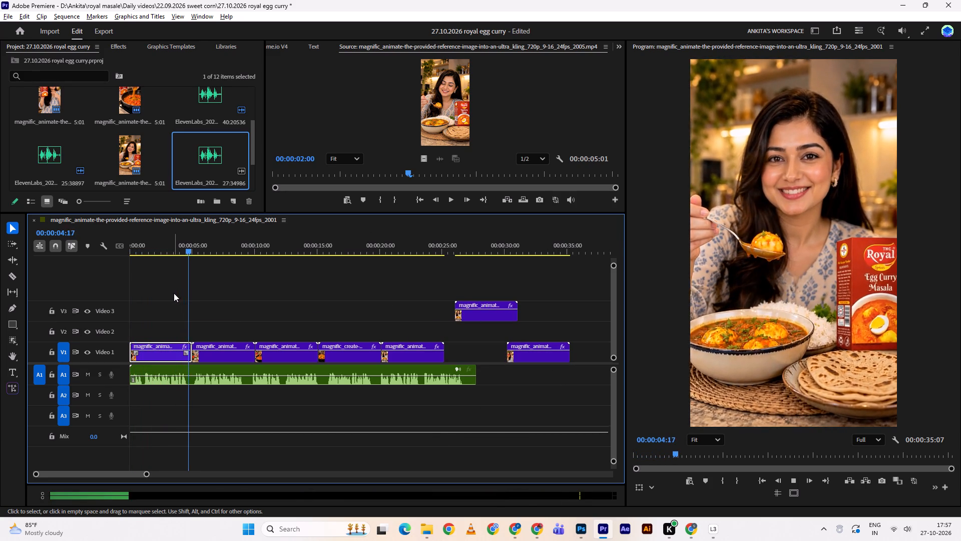
Move the fifth V1 clip, the woman holding the bowl, to the sequence start and put the eating clip in its place.
left_click_drag(335, 239, 423, 249)
left_click(423, 249)
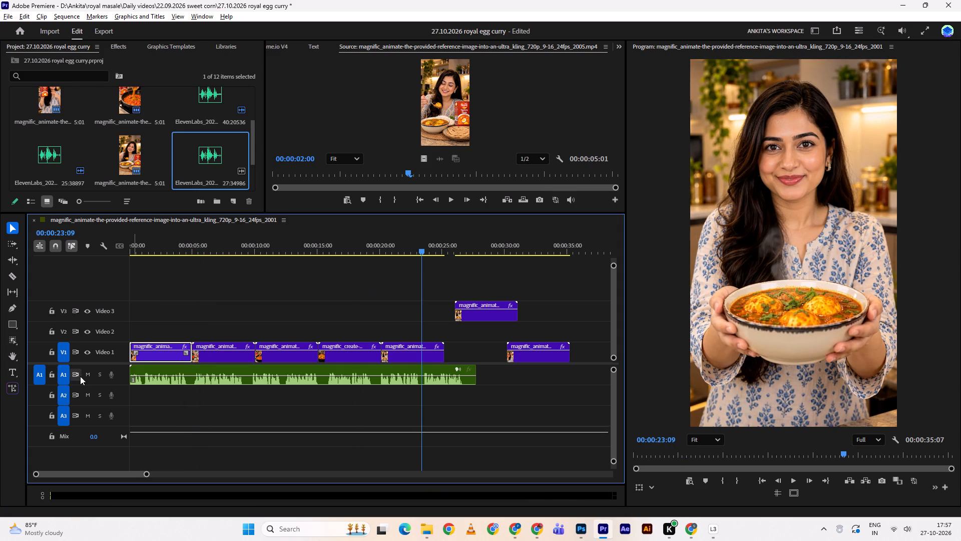
left_click_drag(140, 360, 463, 347)
left_click_drag(412, 361, 144, 347)
left_click_drag(411, 245, 360, 245)
left_click_drag(478, 355, 401, 352)
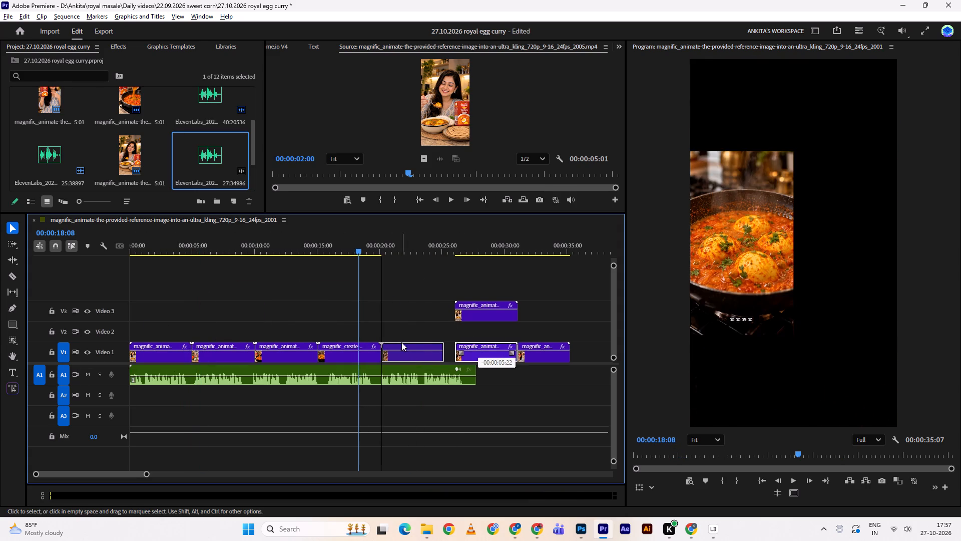
Play the cut into the eating clip and move the final V1 clip back against its end.
left_click_drag(390, 245, 374, 253)
key("space")
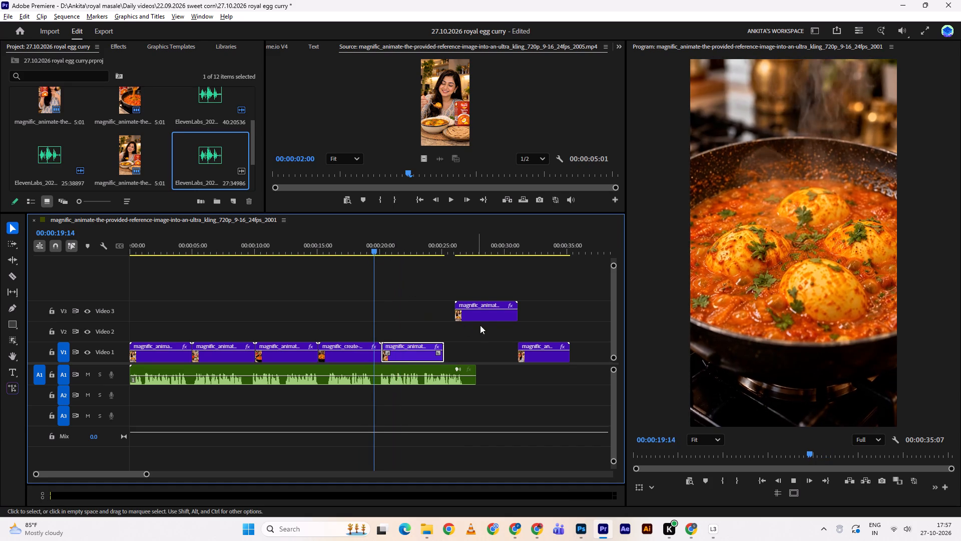
left_click_drag(540, 362, 468, 358)
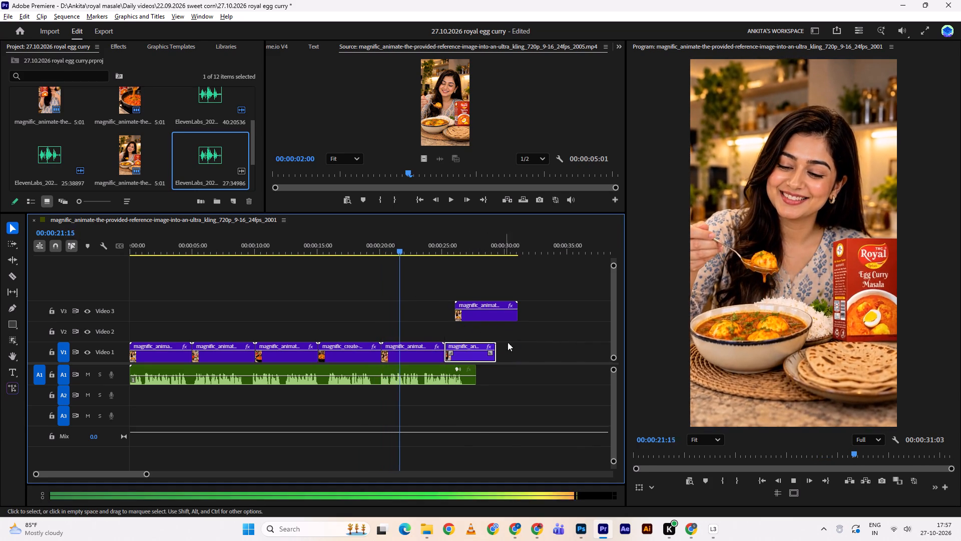
Move the spare bowl clip on V3 clear of the edit, review it and delete it.
left_click(540, 335)
left_click_drag(479, 313, 566, 308)
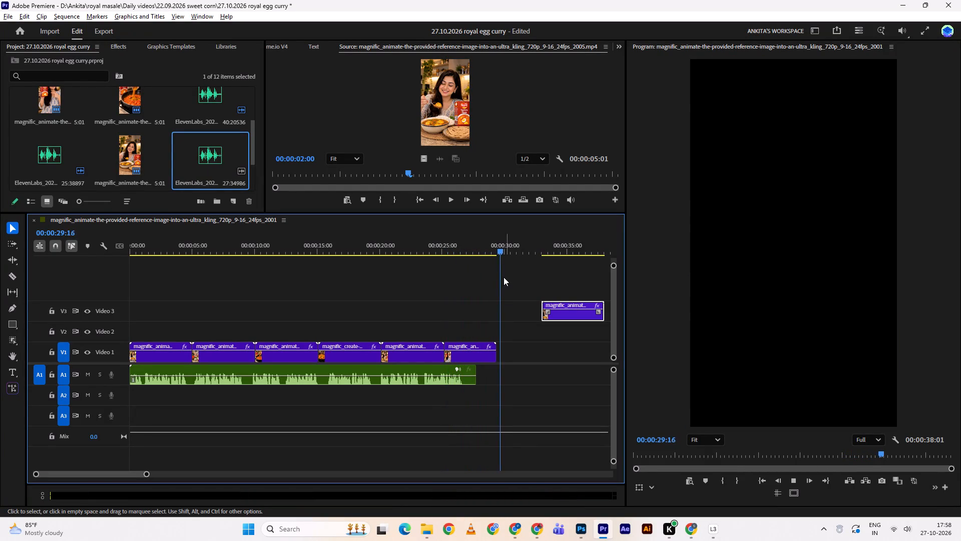
left_click_drag(526, 257, 566, 258)
left_click_drag(537, 251, 569, 243)
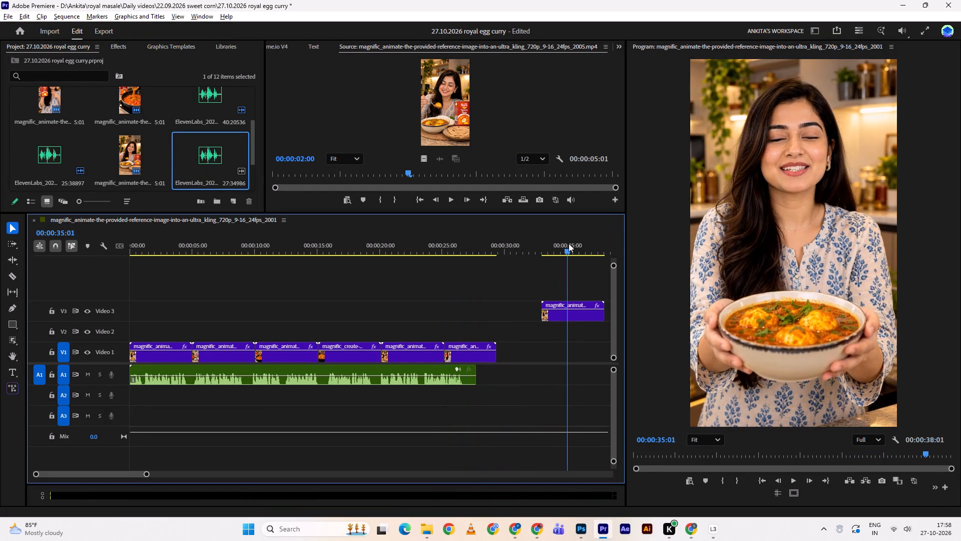
left_click_drag(569, 243, 563, 249)
left_click_drag(577, 280, 575, 323)
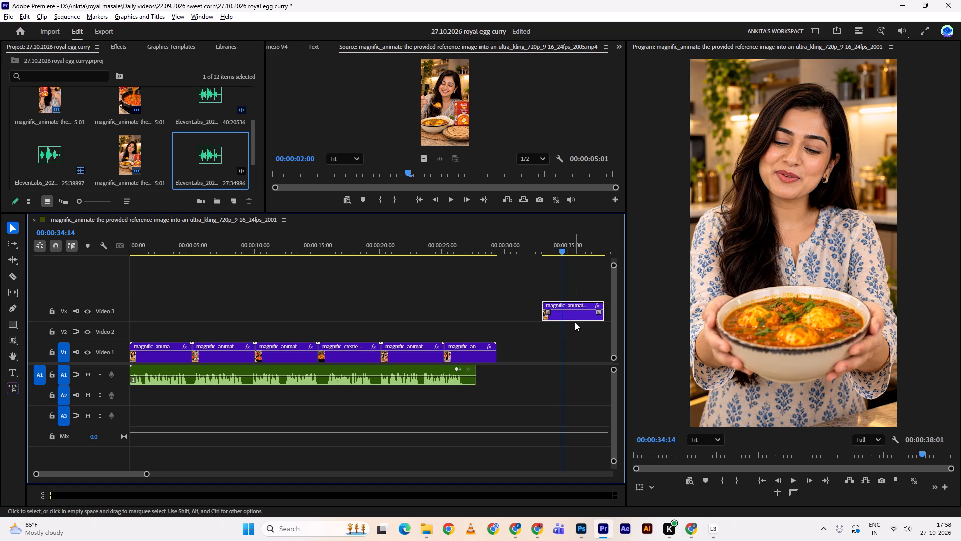
key("d")
Play the opening clip, trim its end to a duration of 00:00:04:18 and move the vegetable-chopping clip against it.
left_click_drag(566, 238, 43, 293)
key("space")
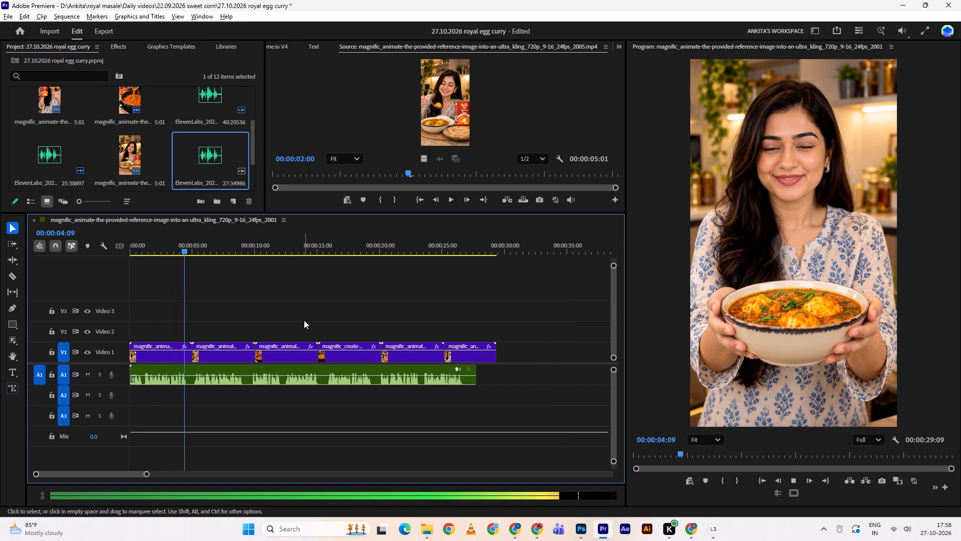
left_click_drag(195, 244, 98, 243)
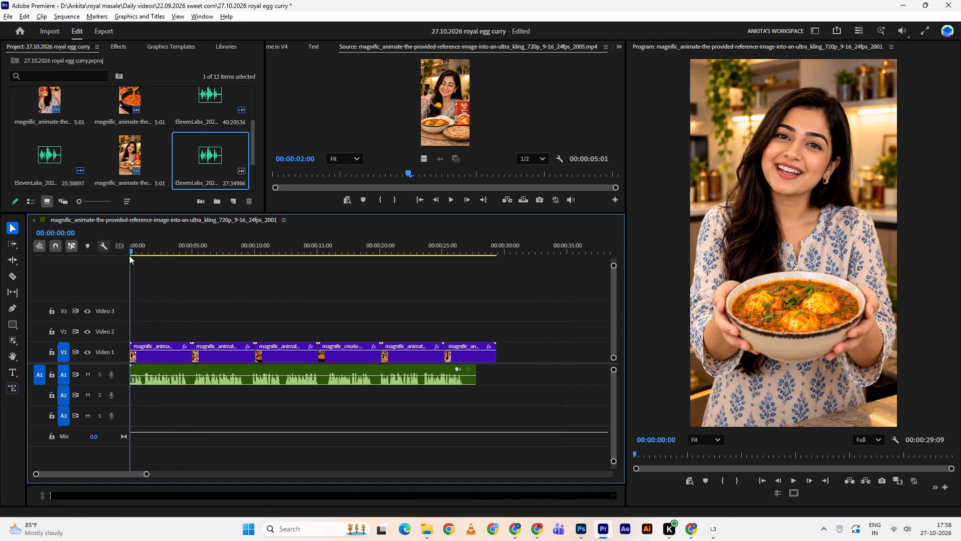
key("space")
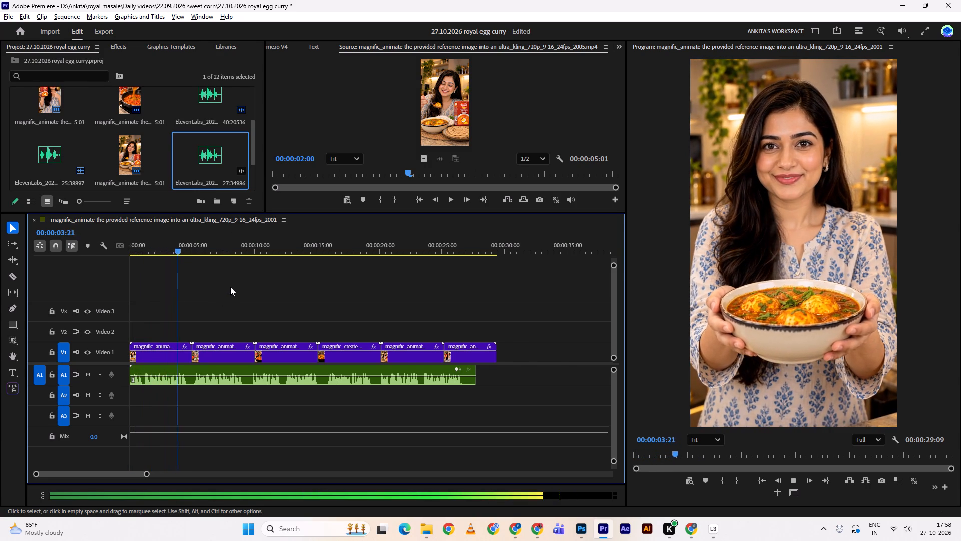
key("space")
key("space")
key("space")
left_click(191, 347)
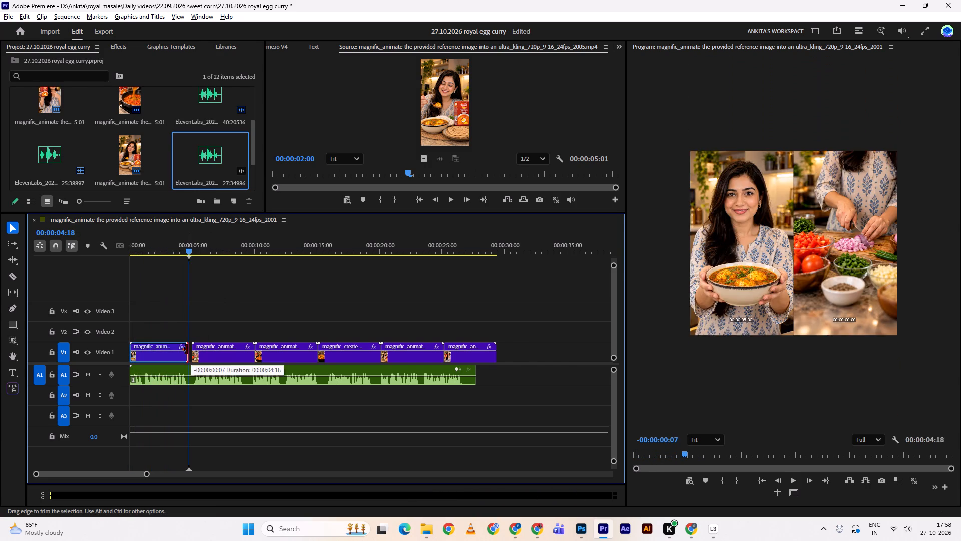
left_click(209, 359)
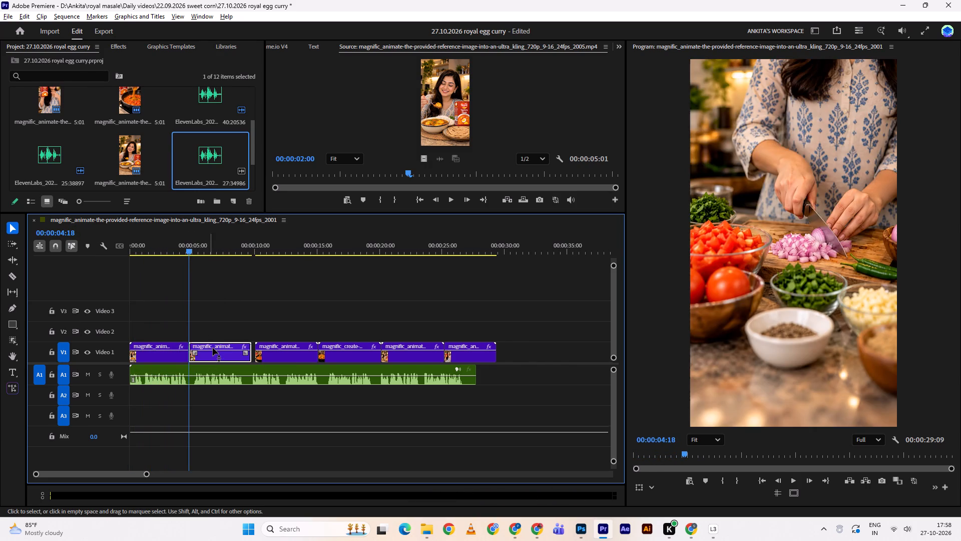
Play into the vegetable-chopping clip and trim its start to 00:00:05:05.
key("space")
key("space")
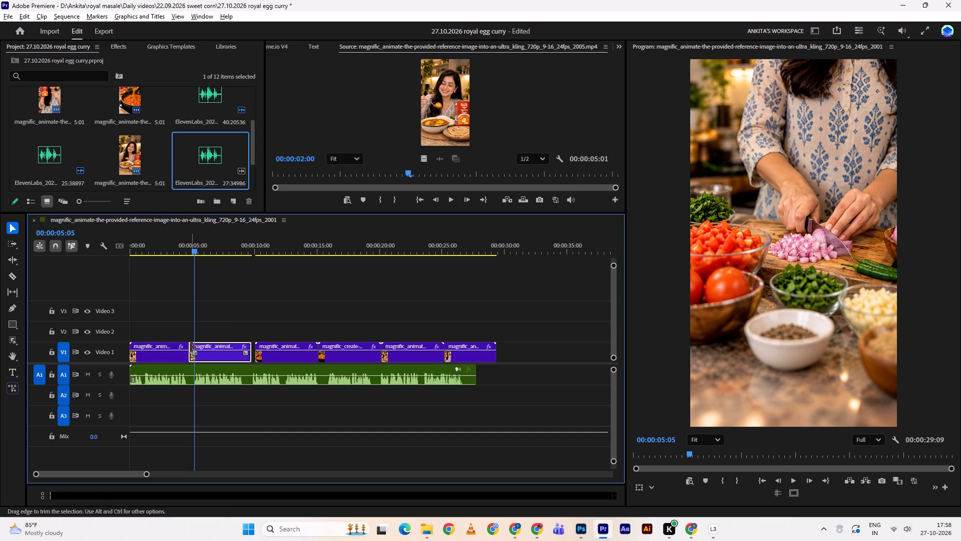
left_click_drag(191, 343, 199, 344)
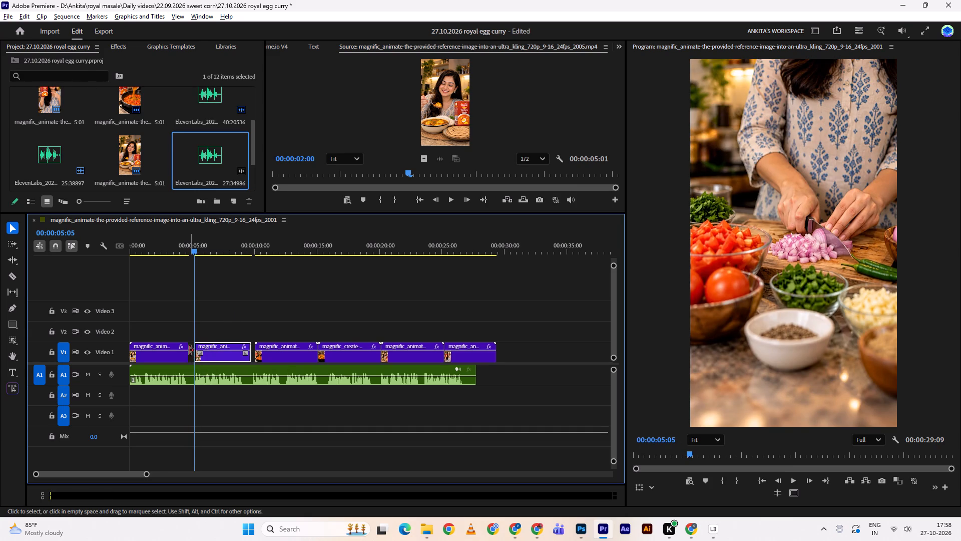
Split the A1 voiceover near the end of the first clip and trim the second part's start to 00:00:05:02.
left_click_drag(195, 245, 190, 246)
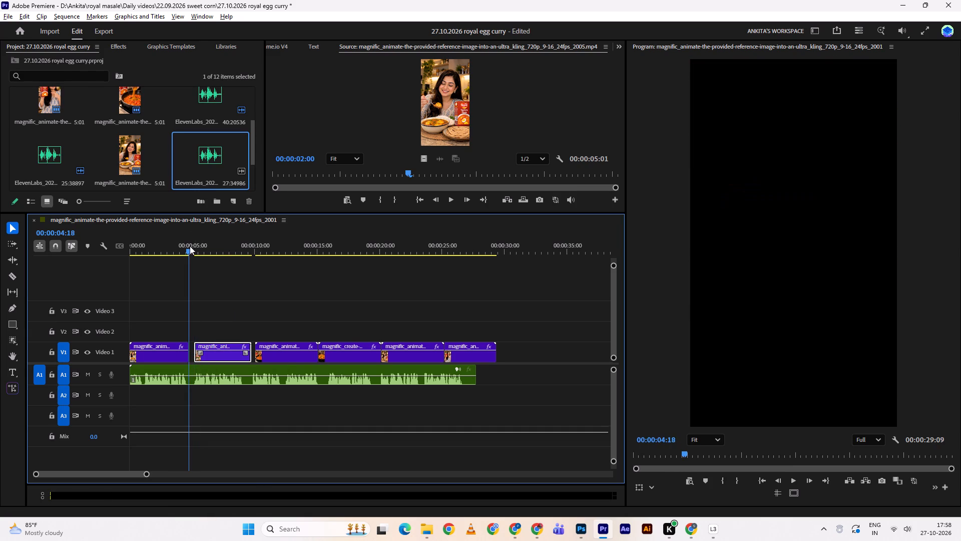
left_click_drag(190, 246, 189, 246)
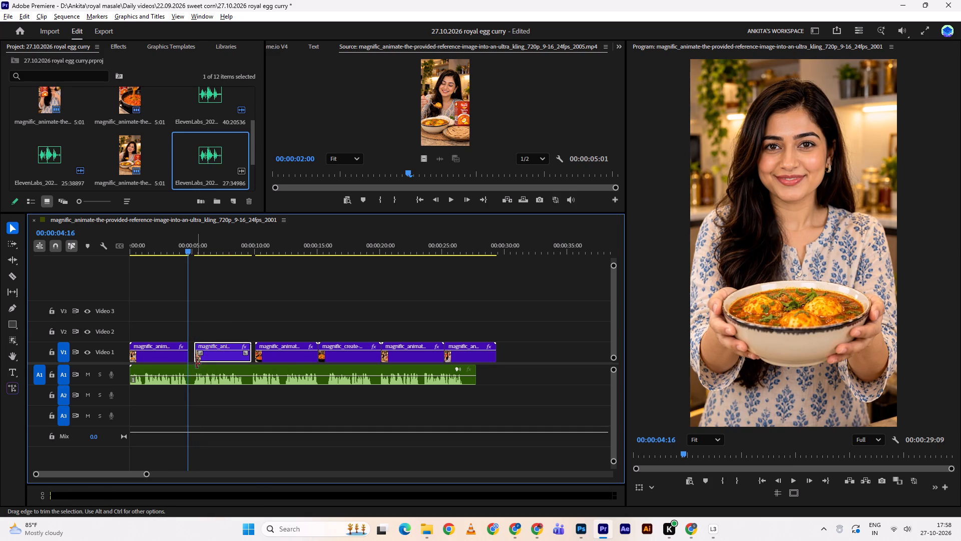
key("c")
double_click(191, 371)
key("v")
key("space")
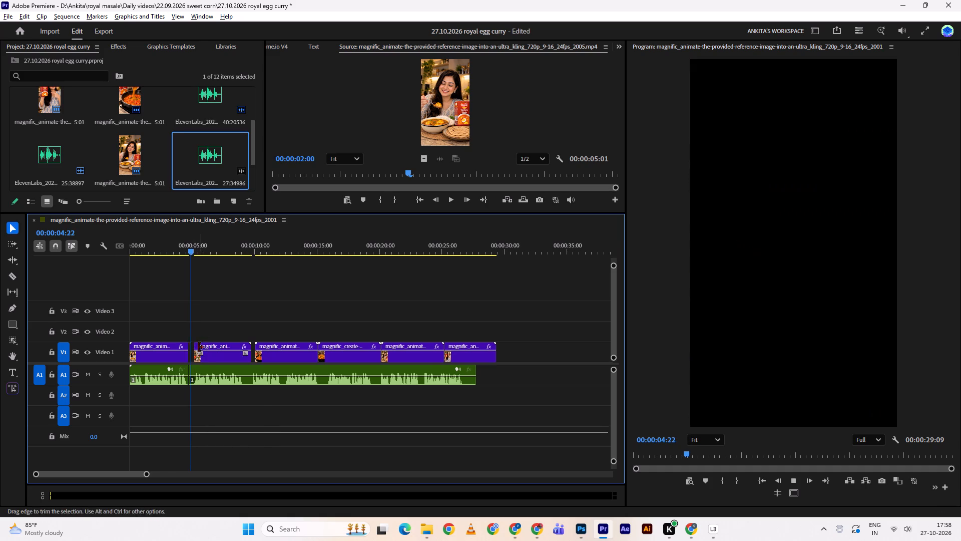
key("space")
key("space")
key("space")
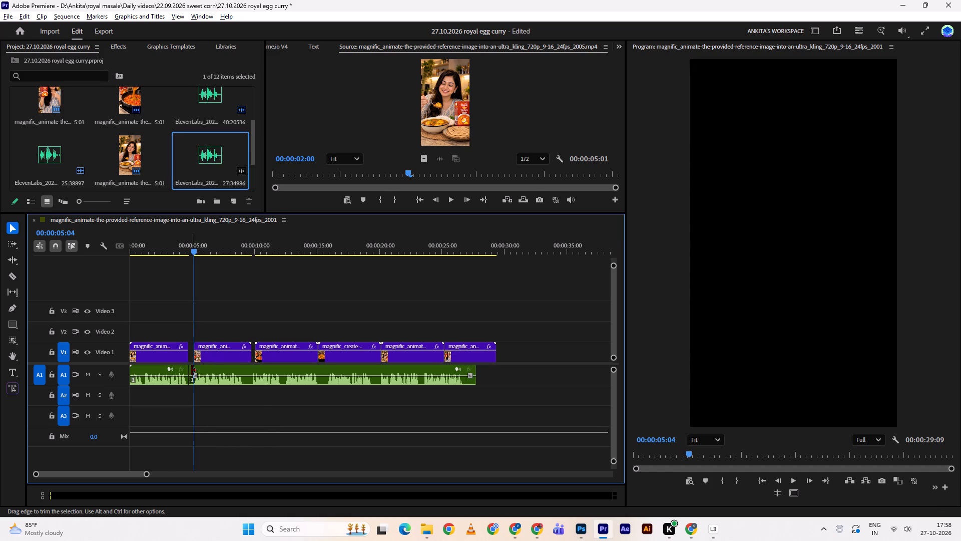
key("Left")
key("Left")
left_click(192, 371)
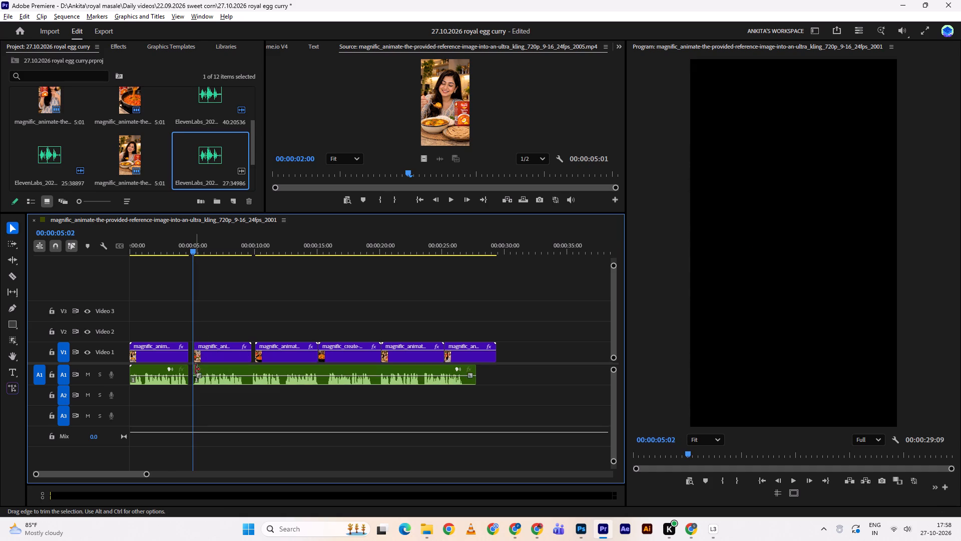
Ripple-delete the gap in the voiceover after the first clip so the following clips shift earlier.
scroll(196, 355, "up", 9, "alt")
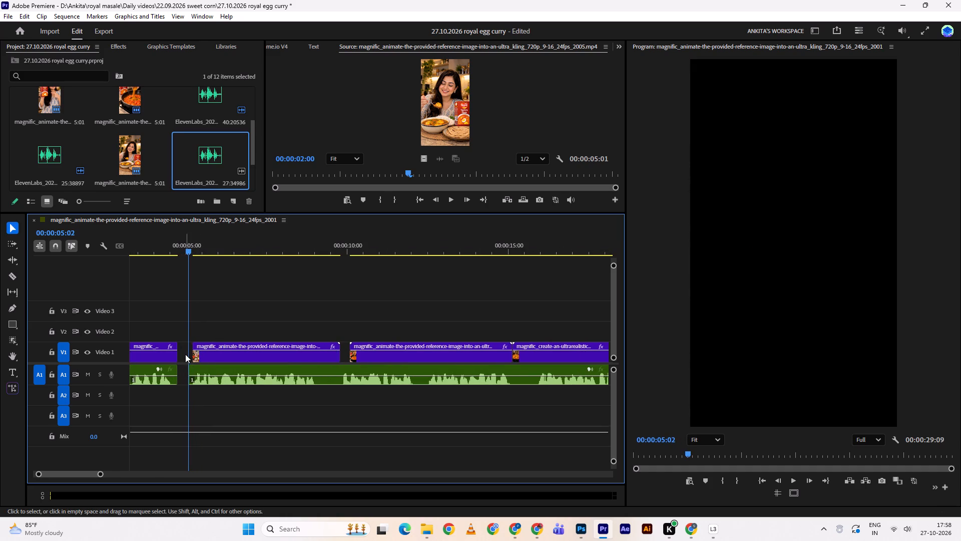
left_click(185, 352)
key("d")
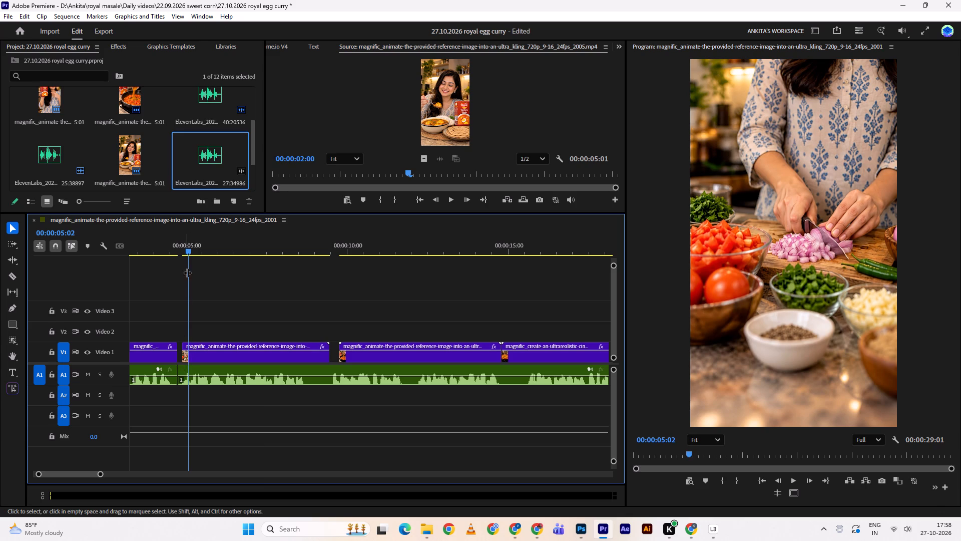
Ripple-trim the end of the first clip and its voiceover to 00:00:04:15.
left_click_drag(185, 228, 175, 228)
left_click_drag(181, 231, 170, 234)
left_click_drag(185, 232, 172, 235)
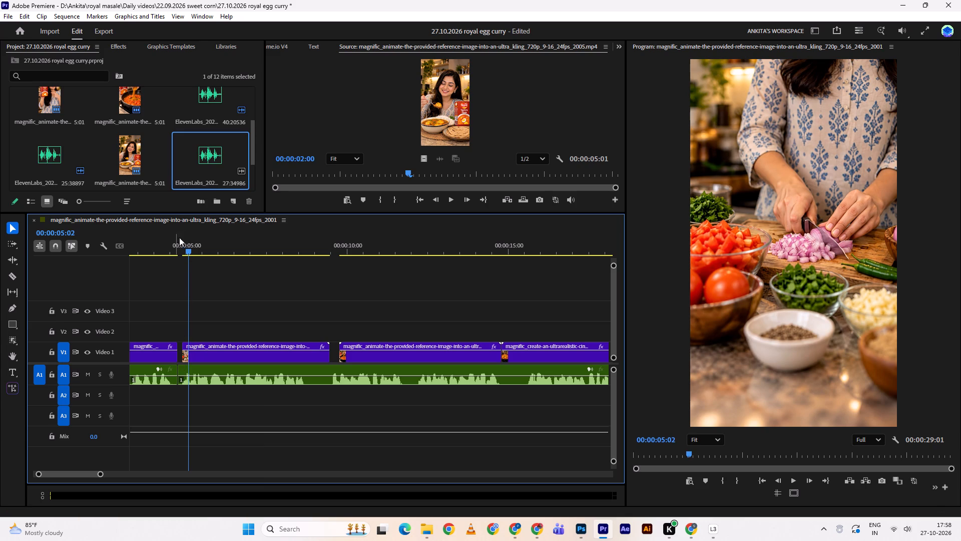
left_click_drag(185, 248, 171, 252)
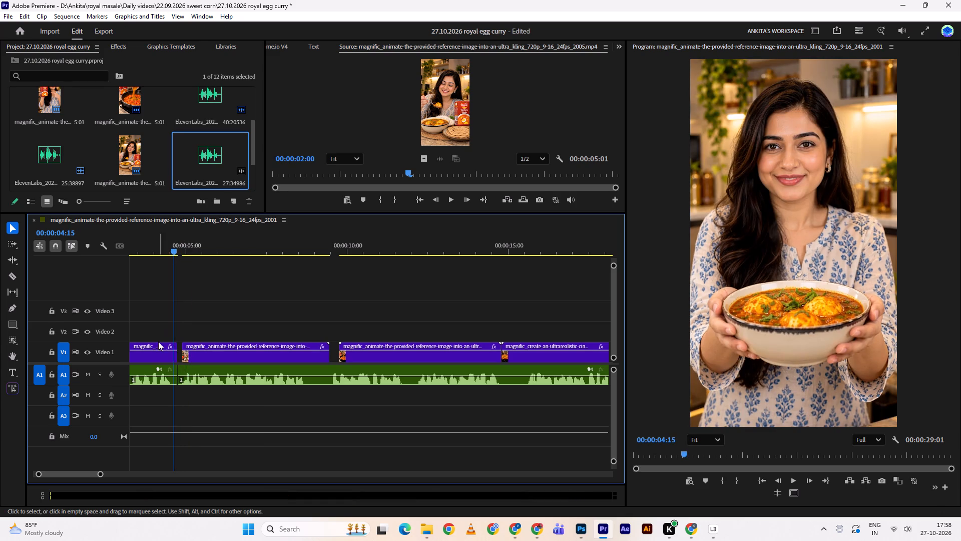
key("w")
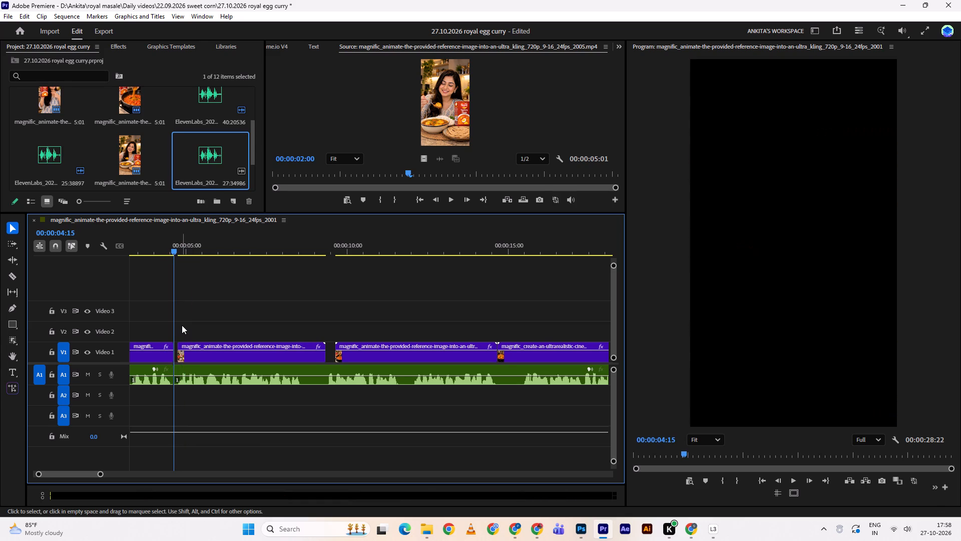
Move the vegetable-chopping clip against the first clip's end and play the new cut from 00:00:04:08.
double_click(178, 352)
left_click_drag(178, 342, 171, 339)
left_click_drag(171, 241, 165, 243)
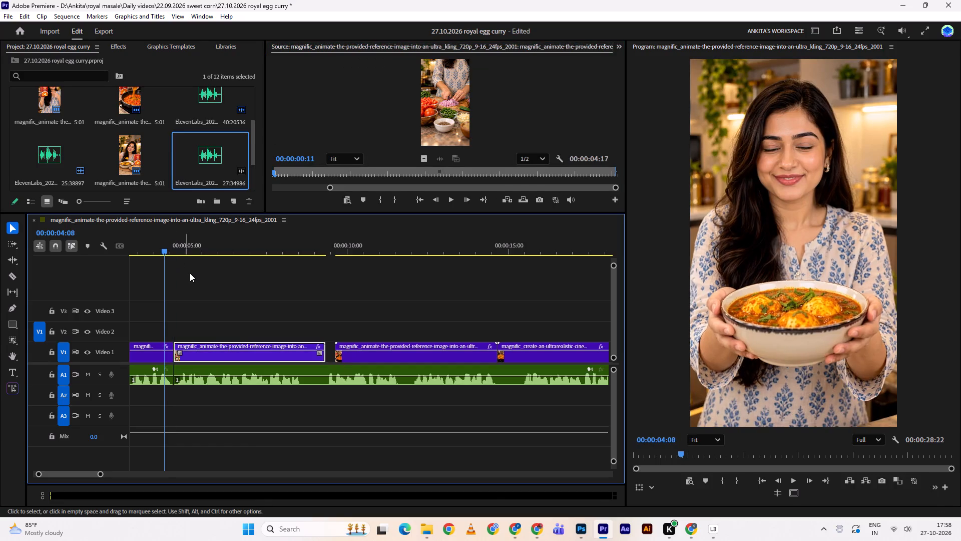
key("space")
scroll(195, 279, "down", 2, "alt")
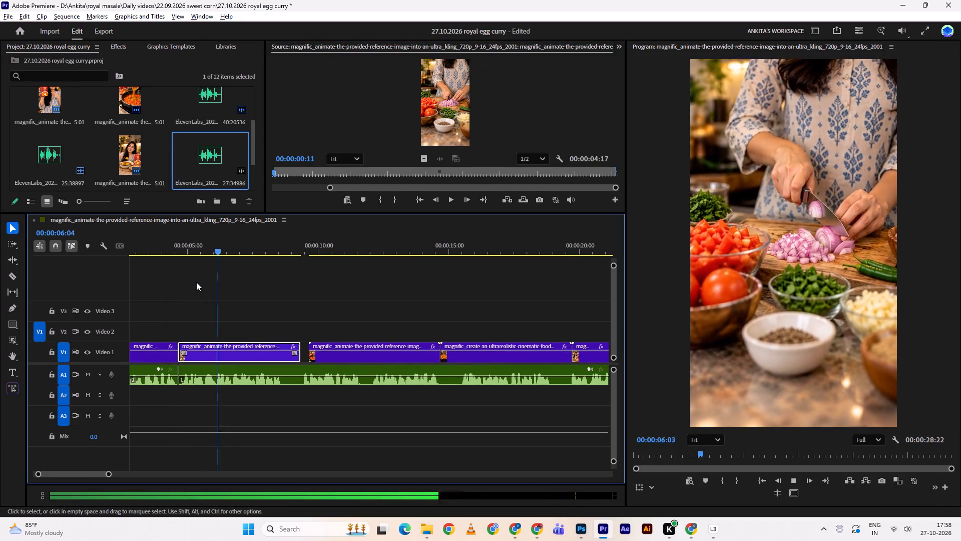
key("space")
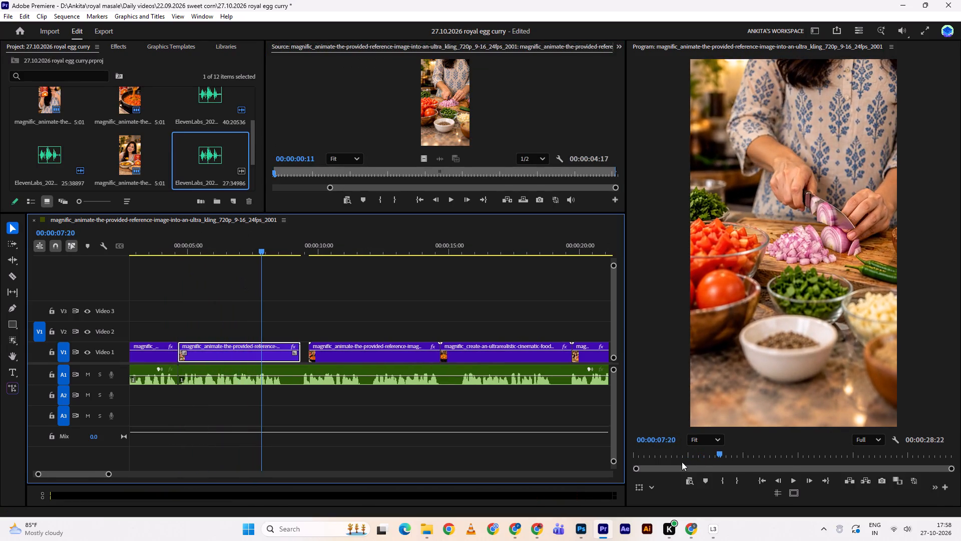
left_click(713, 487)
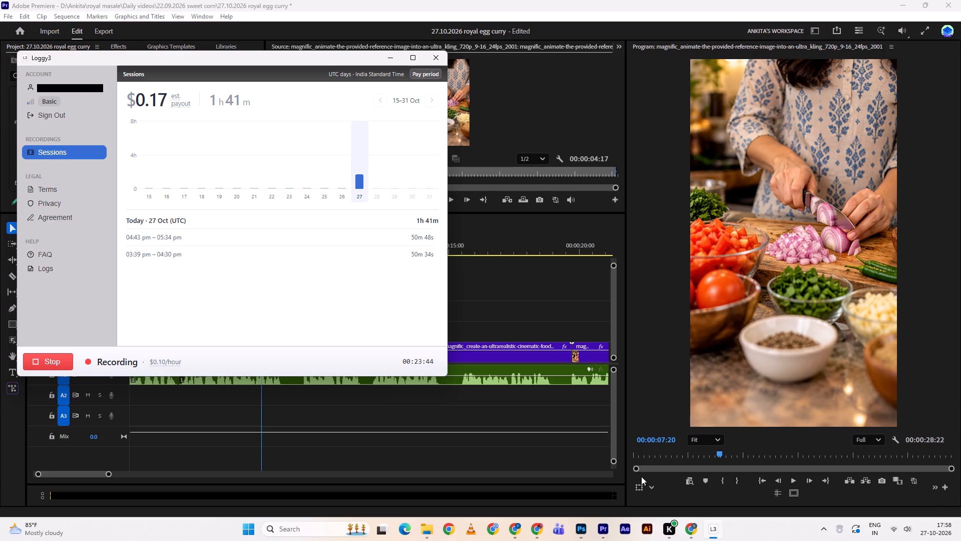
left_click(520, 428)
Play through the vegetable-chopping clip and split the A1 voiceover at 00:00:08:18.
key("space")
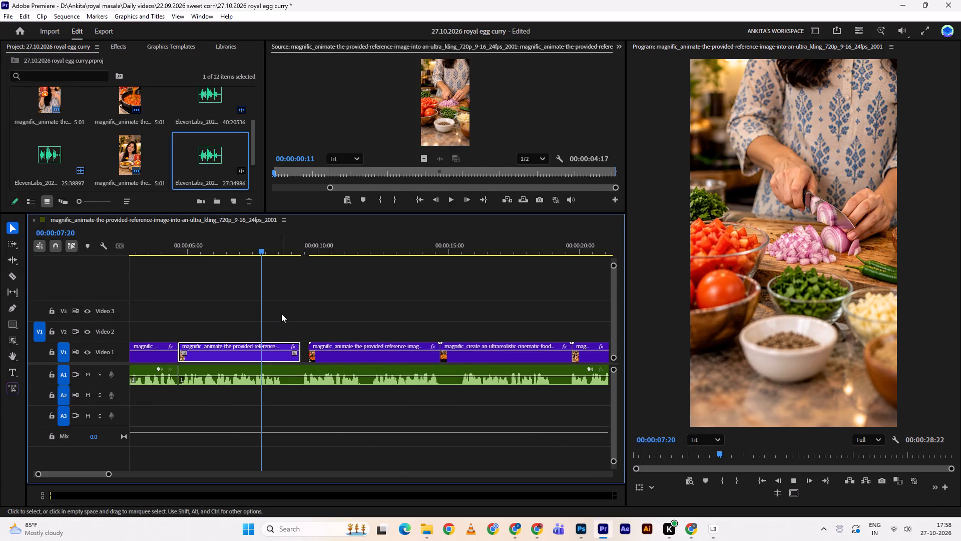
key("space")
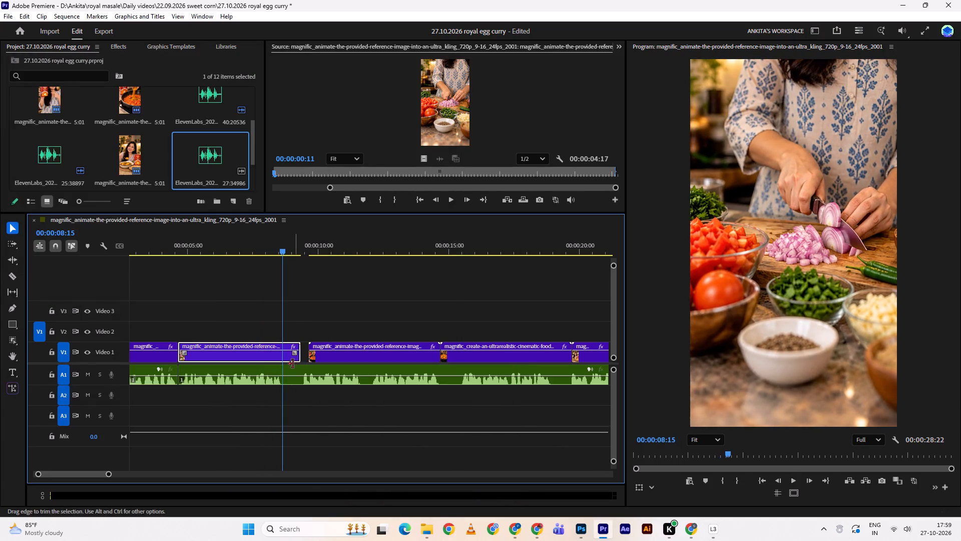
key("c")
key("space")
key("space")
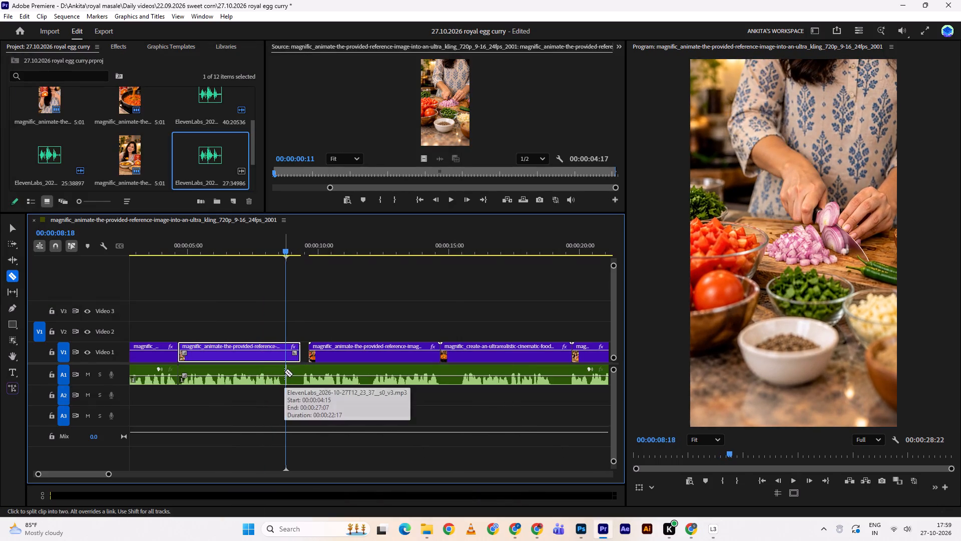
left_click(287, 372)
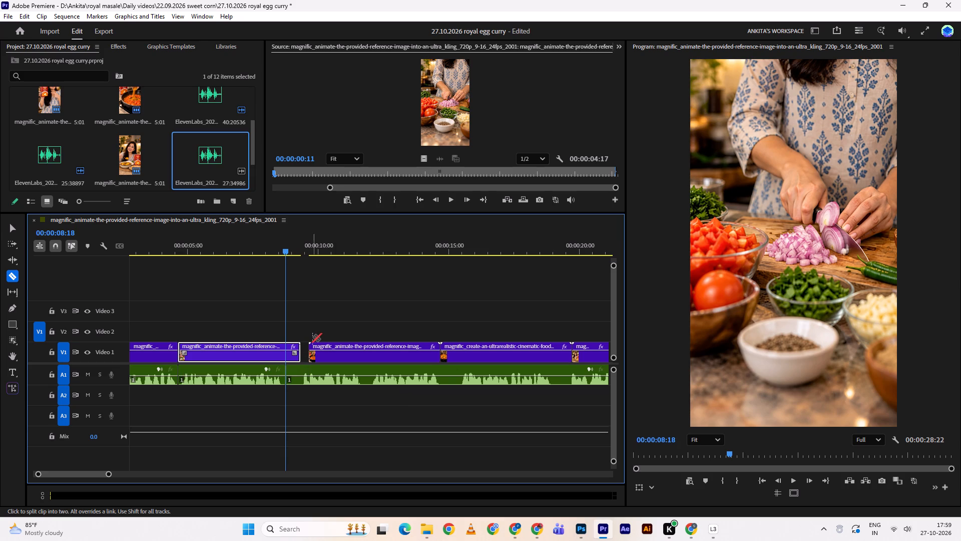
key("v")
Cut the pause from 00:00:08:18 to 00:00:09:08 out of the chopping clip and voiceover with a ripple trim, and save the project.
key("space")
key("space")
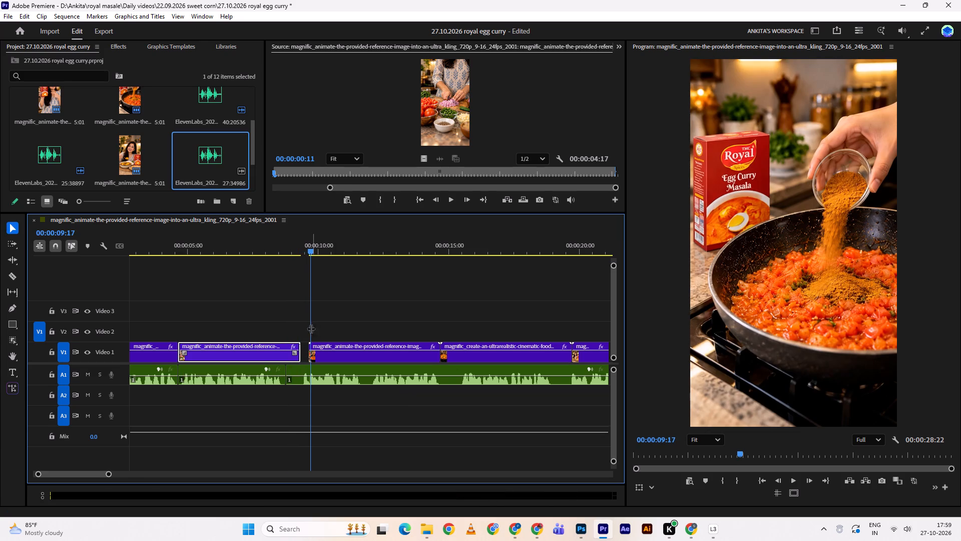
left_click(305, 234)
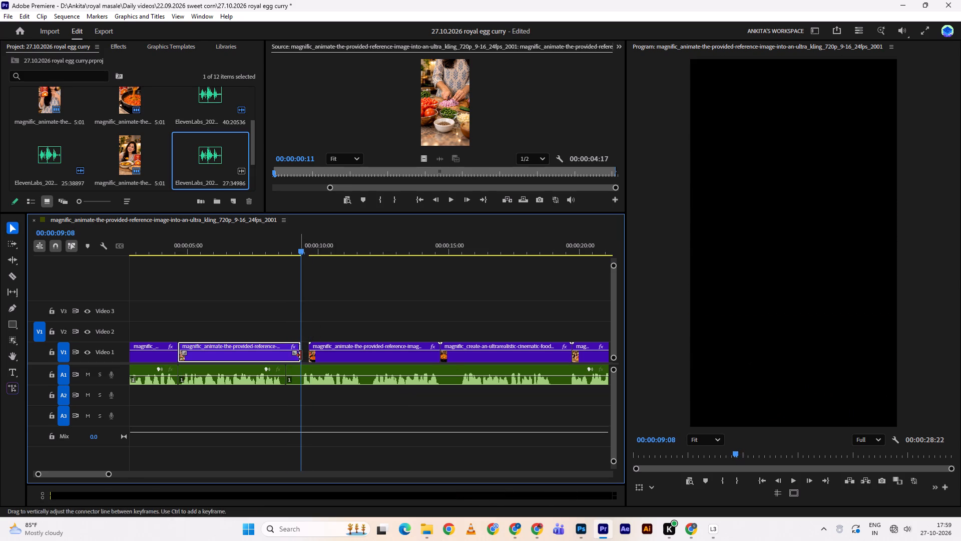
left_click_drag(300, 355, 283, 352)
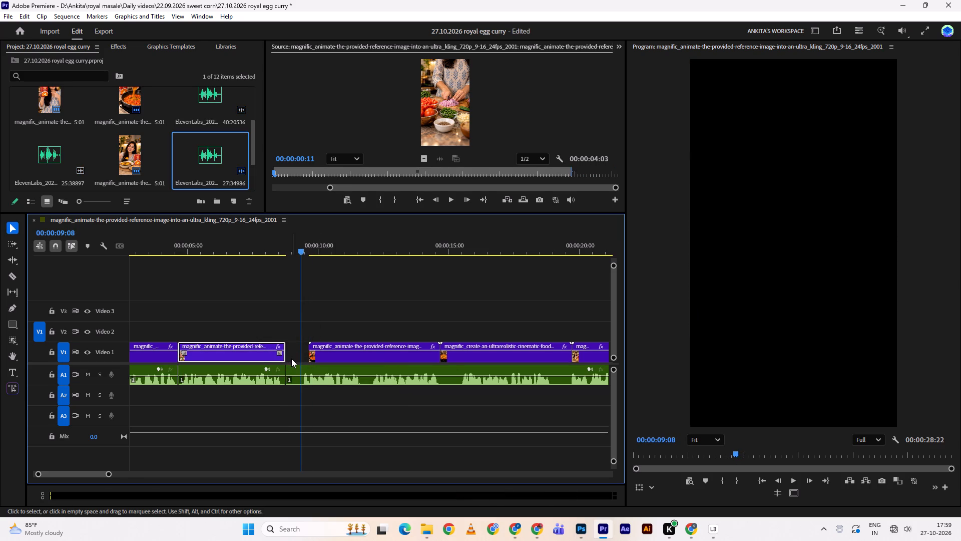
key("q")
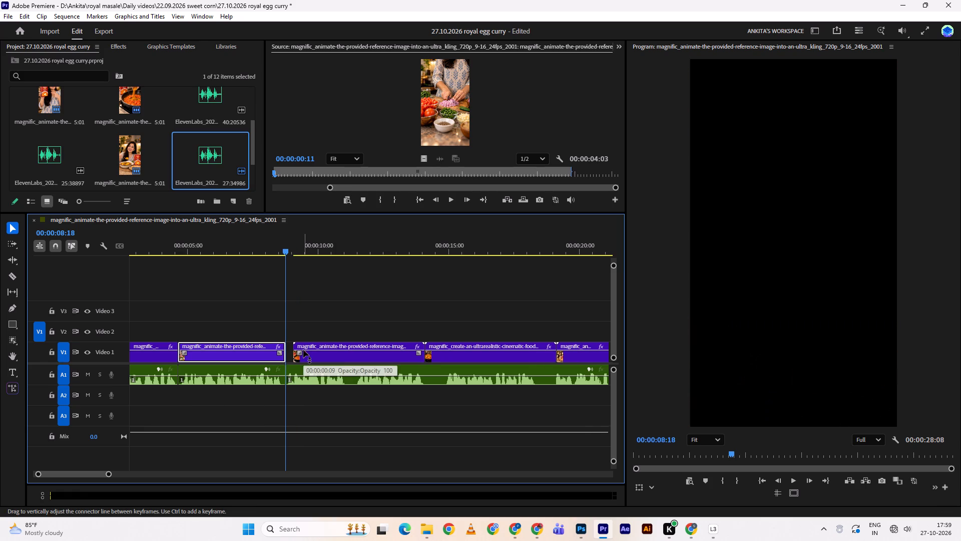
key("ctrl+s")
Play across the new cut and move the masala-pouring clip against the end of the vegetable-chopping clip.
left_click_drag(286, 239, 262, 251)
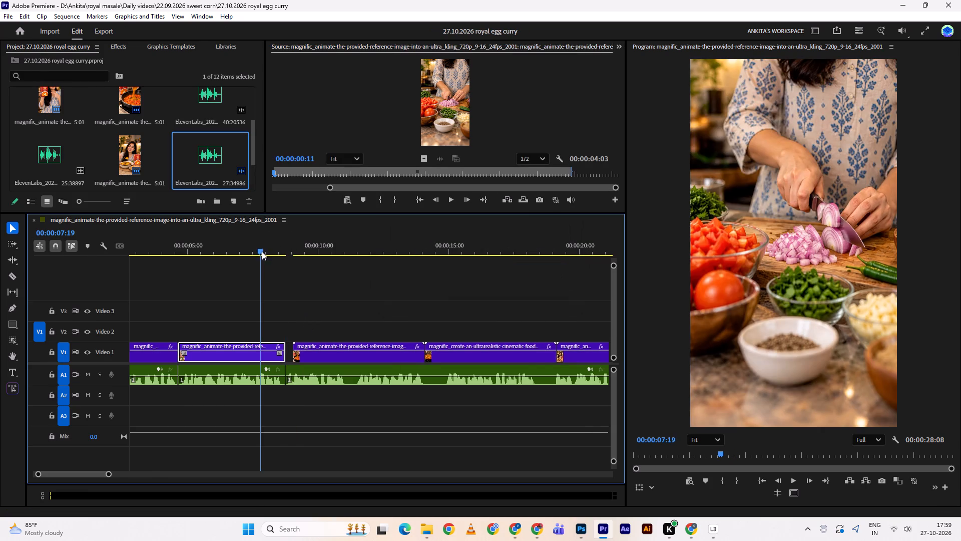
left_click_drag(262, 251, 262, 251)
key("space")
left_click(311, 295)
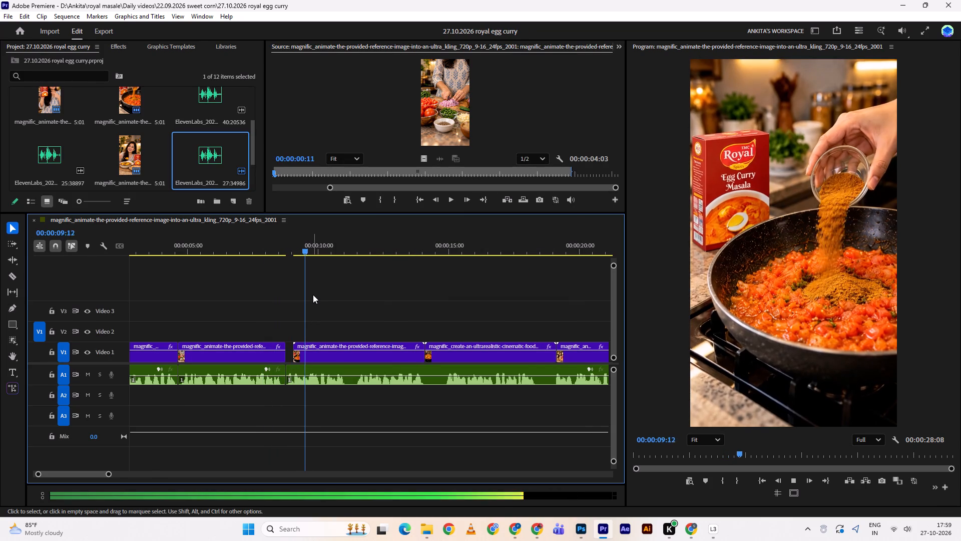
key("space")
left_click_drag(295, 345, 289, 344)
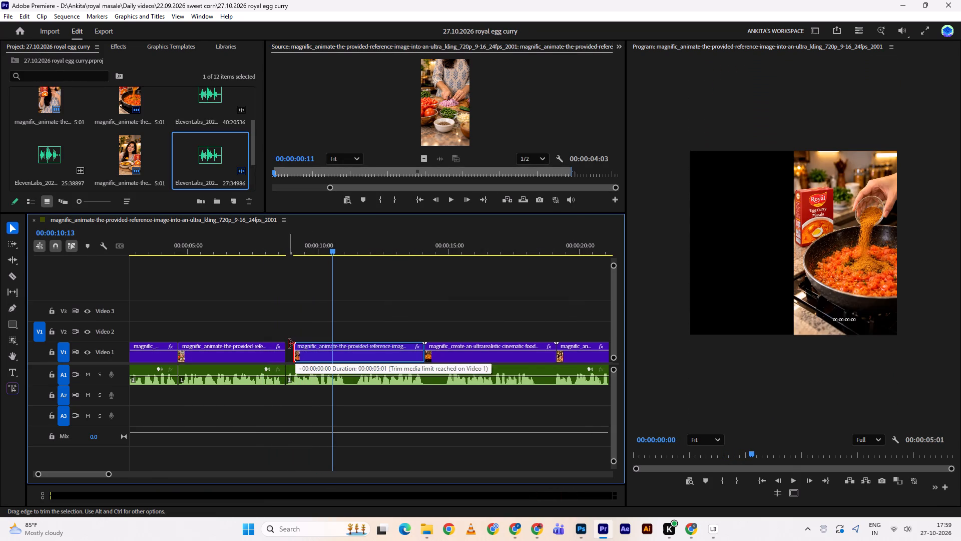
left_click_drag(289, 344, 285, 342)
left_click_drag(318, 359, 310, 359)
Play the masala-pouring section and split the A1 voiceover at 00:00:11:03.
left_click_drag(296, 239, 281, 244)
key("space")
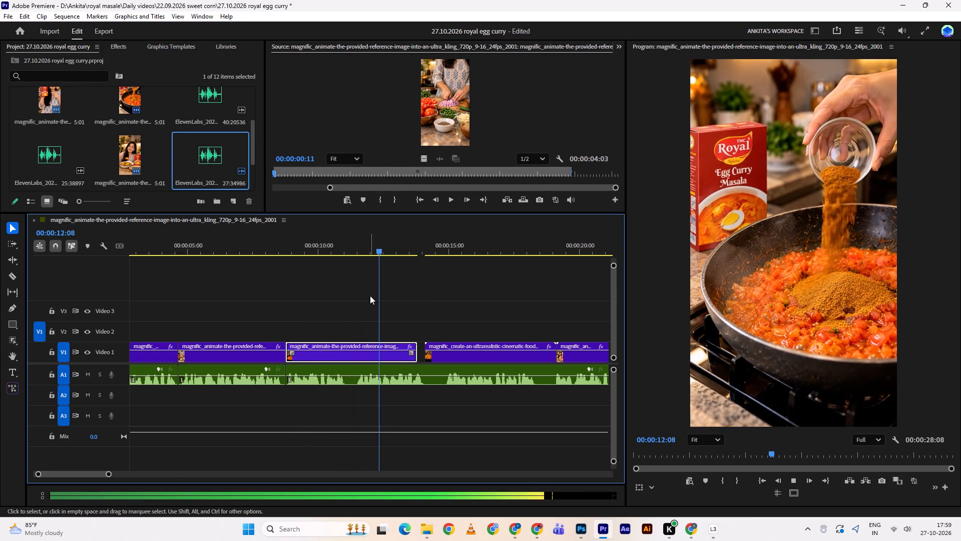
key("space")
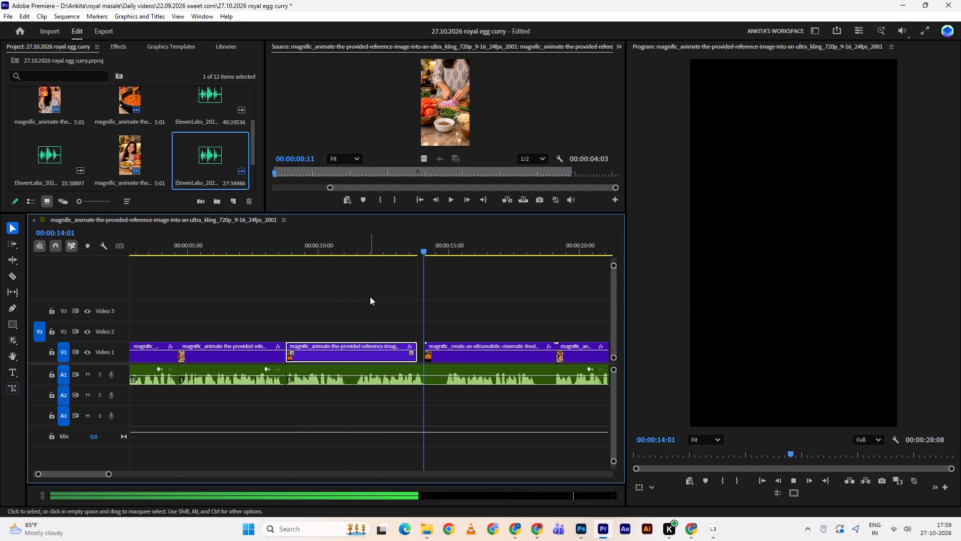
left_click_drag(348, 235, 346, 241)
left_click(346, 241)
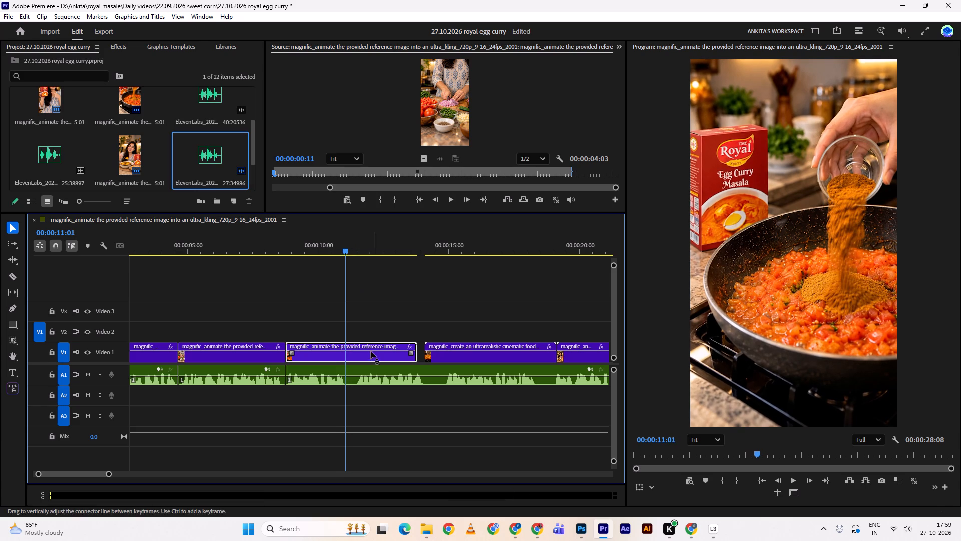
key("Right")
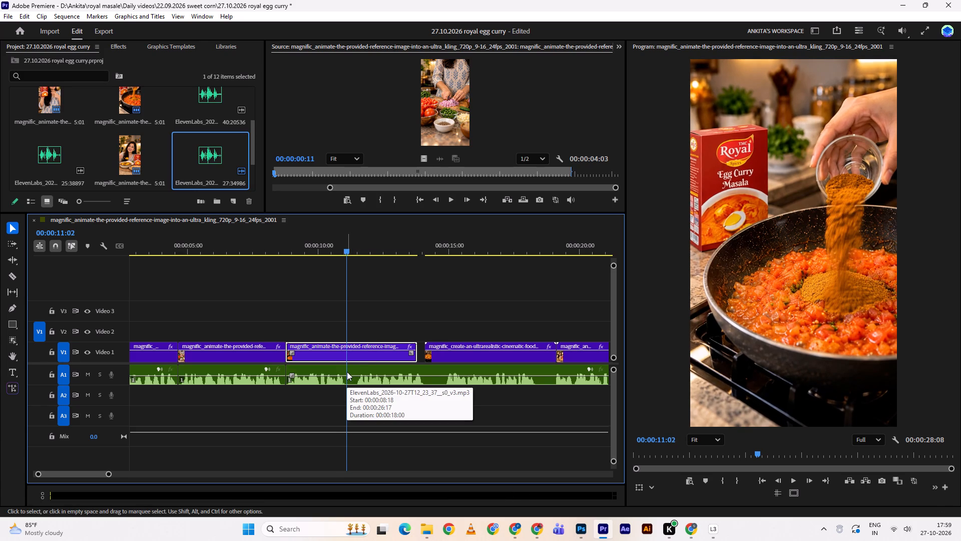
key("c")
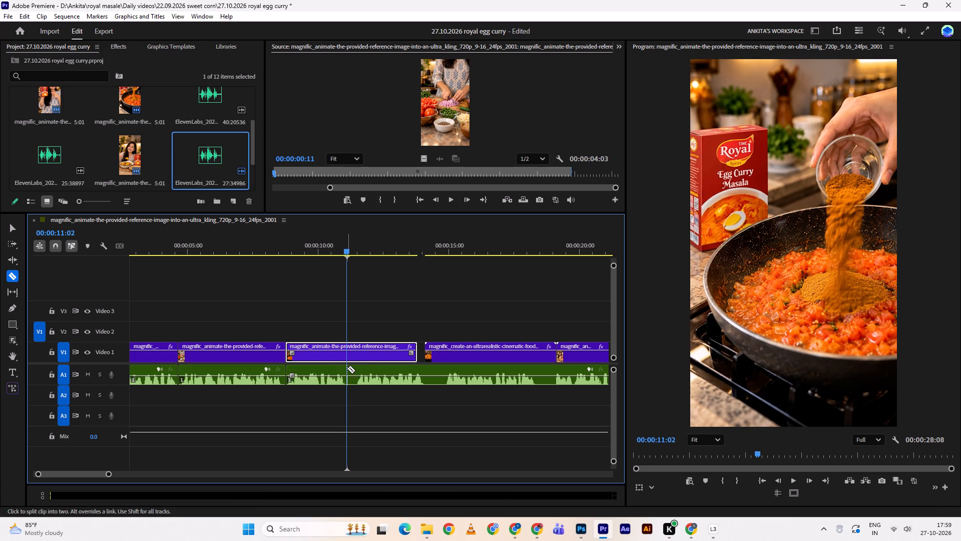
key("Right")
left_click(347, 369)
key("v")
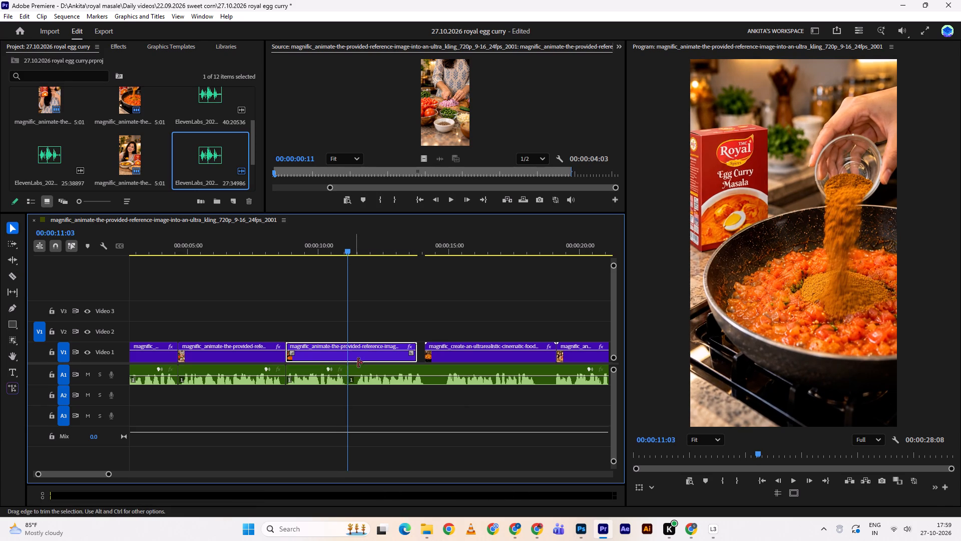
Trim the start of the voiceover part after the 00:00:11:03 split to 00:00:11:10 and ripple-delete the gap.
key("space")
key("space")
left_click_drag(350, 369, 356, 370)
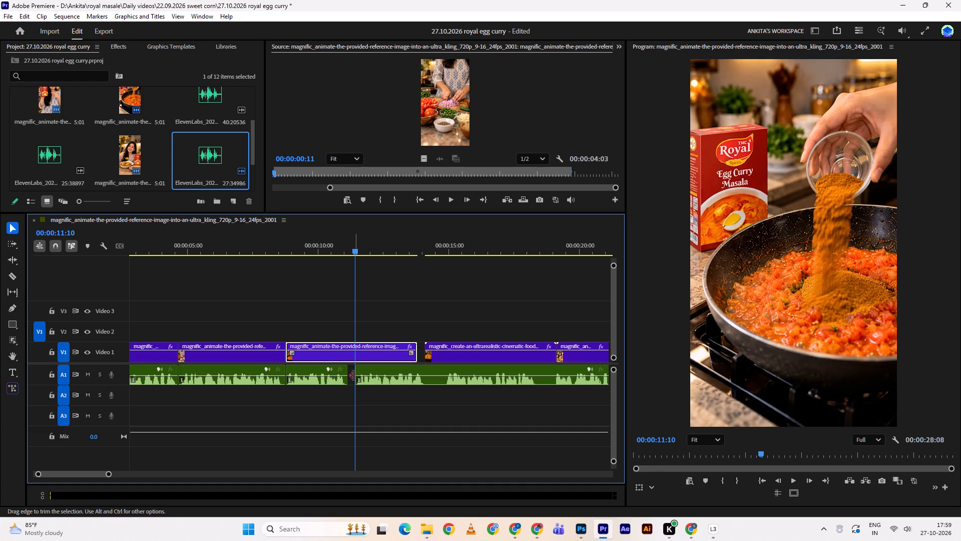
left_click(354, 376)
double_click(351, 371)
key("d")
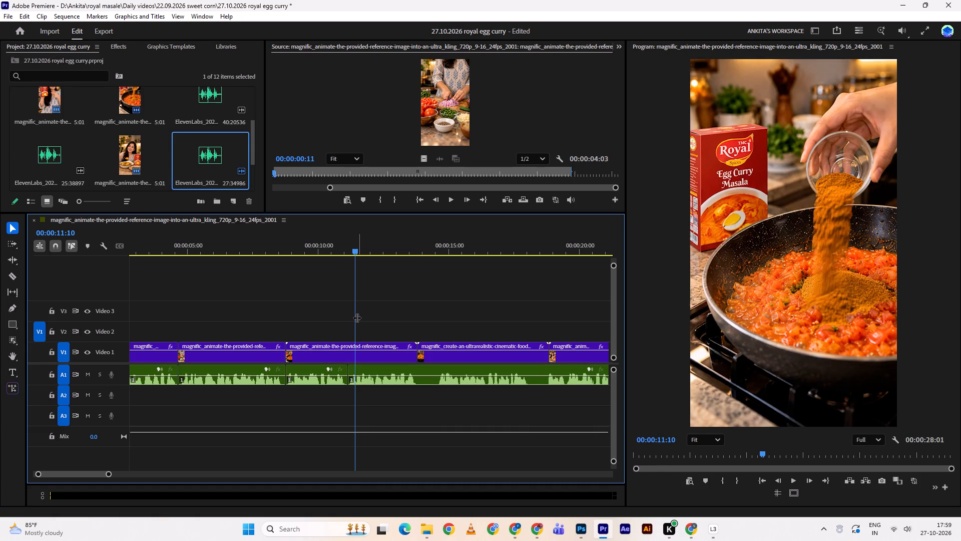
Play across the shortened pause and split the A1 voiceover at 00:00:13:20, where the egg curry clip starts.
left_click_drag(349, 242, 343, 243)
left_click(343, 243)
key("space")
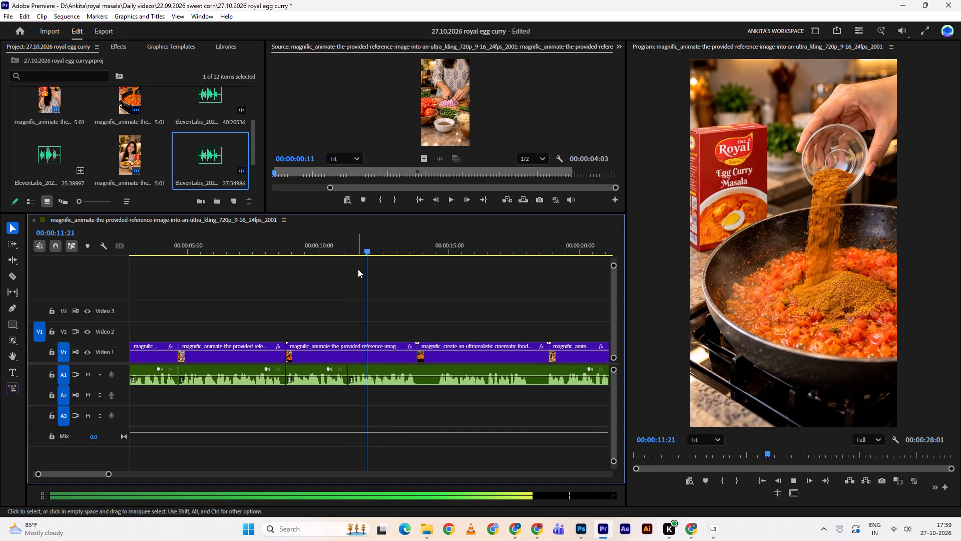
key("space")
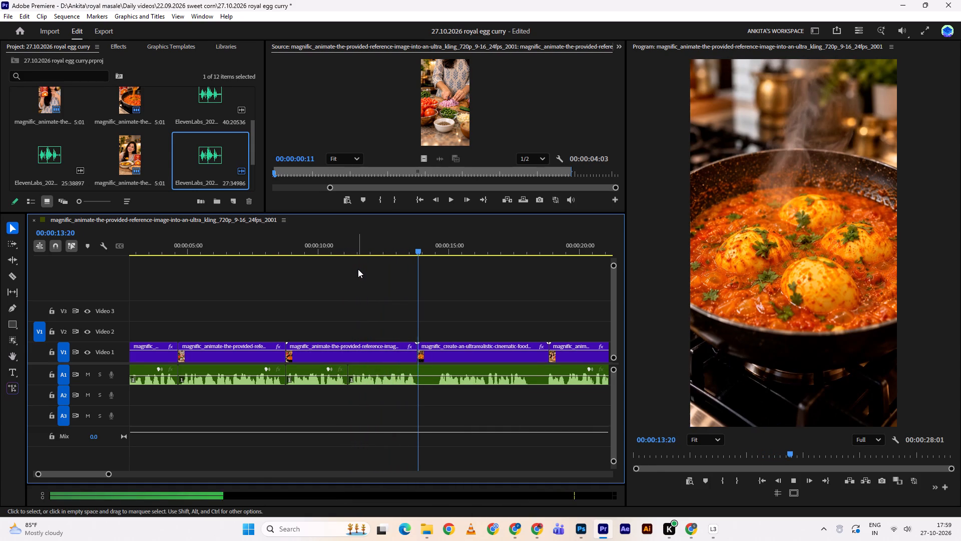
key("c")
left_click(421, 374)
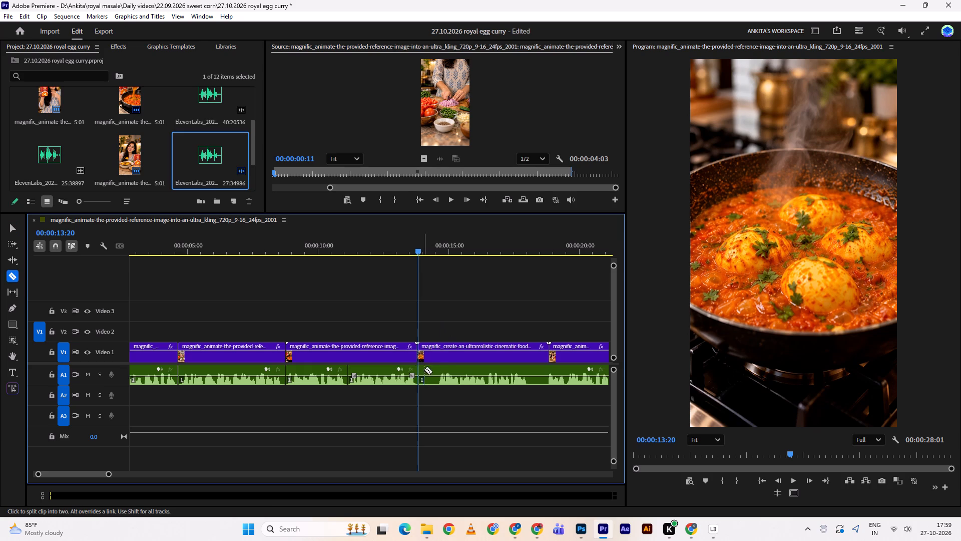
key("v")
Trim the starts of the egg curry clip and its voiceover part to 00:00:14:13 and ripple-delete the gap before them.
key("space")
key("space")
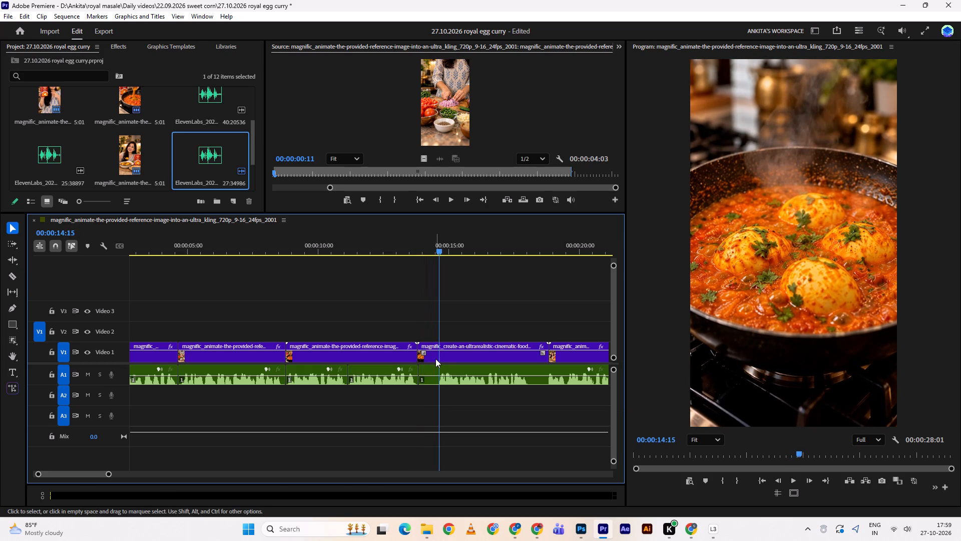
key("Left")
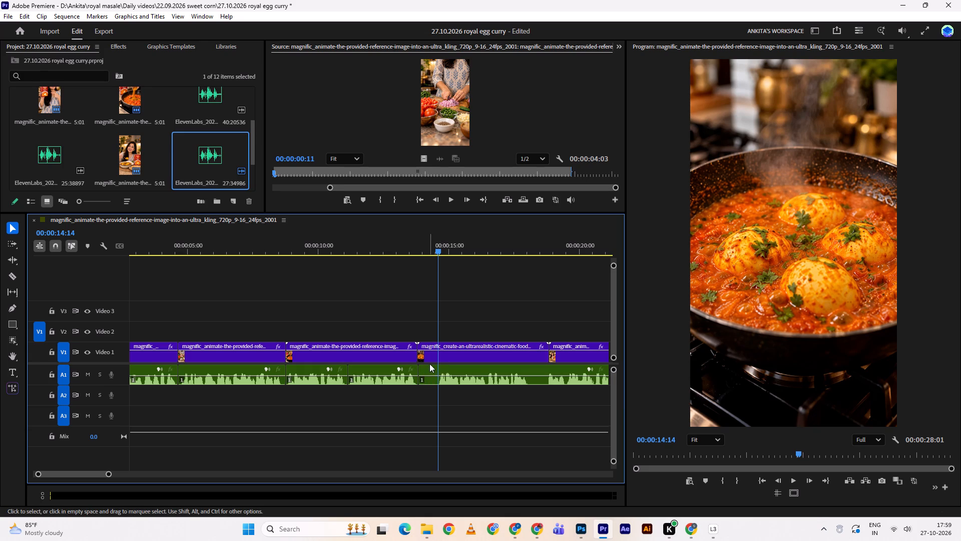
key("Left")
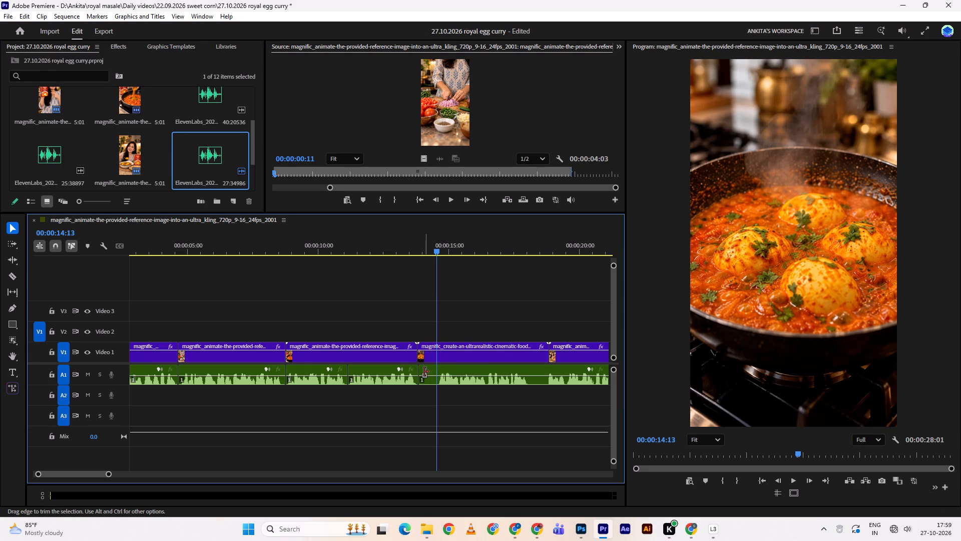
left_click_drag(423, 372, 439, 371)
left_click(439, 371)
left_click_drag(421, 346, 422, 345)
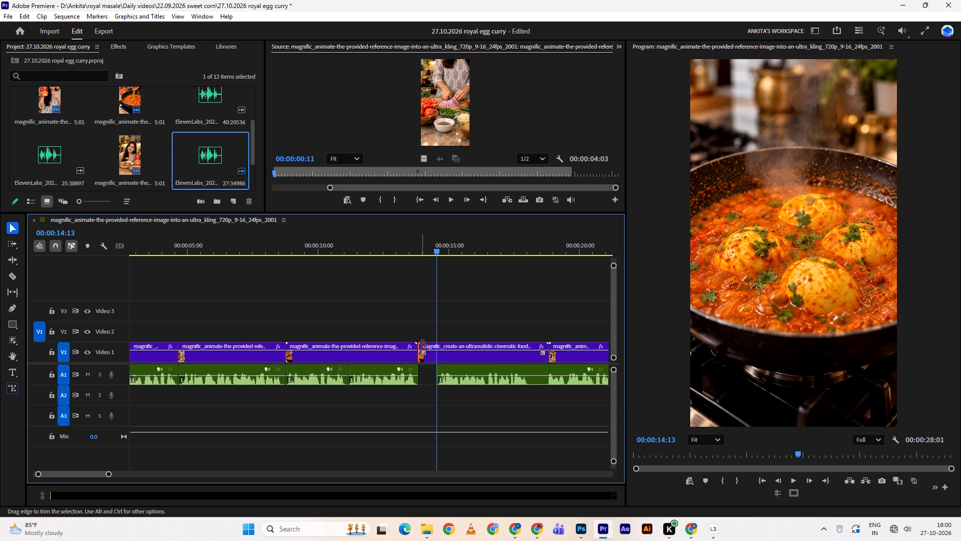
left_click_drag(422, 345, 438, 346)
left_click(438, 346)
left_click(424, 376)
key("d")
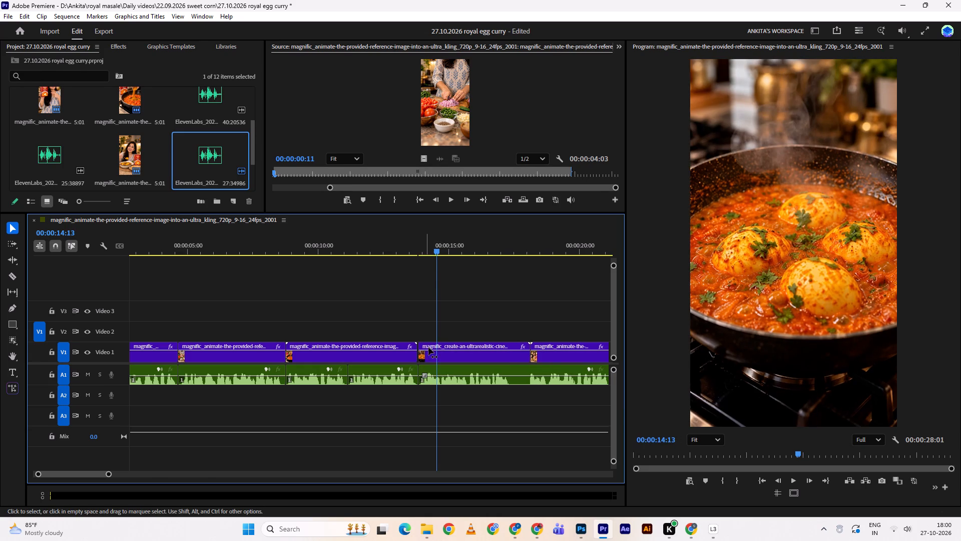
Close the tiny gap on Video 1 between the masala-pouring clip and the egg curry clip by trimming their edges.
left_click_drag(425, 245, 413, 248)
left_click(413, 248)
left_click_drag(414, 344, 423, 344)
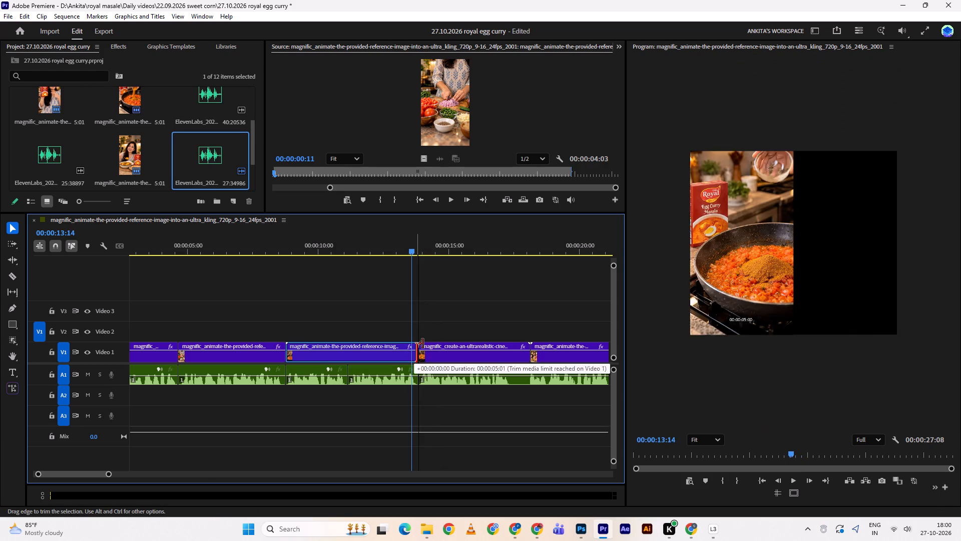
left_click_drag(423, 344, 424, 344)
left_click_drag(417, 346, 427, 343)
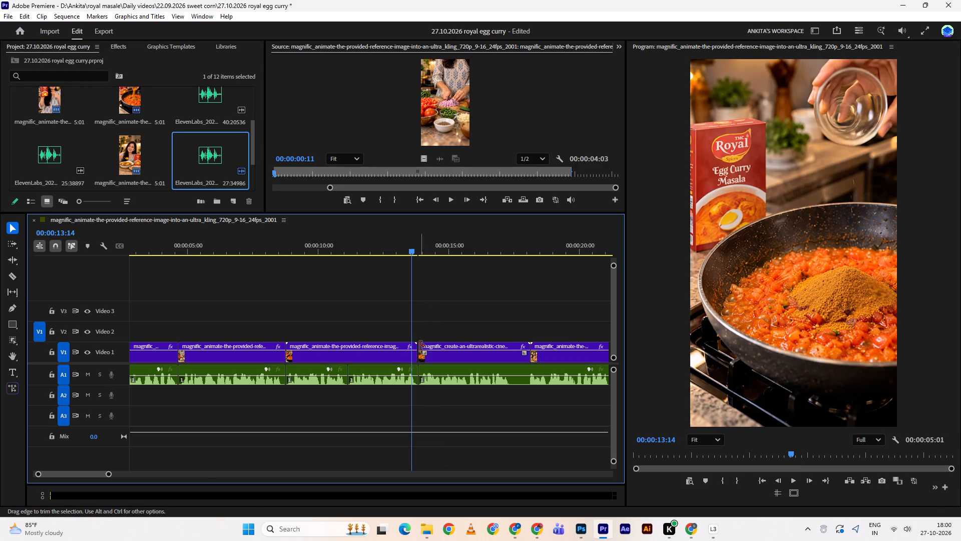
left_click(420, 346)
Play through the egg curry clip and split both it and the A1 voiceover at 00:00:17:10.
key("space")
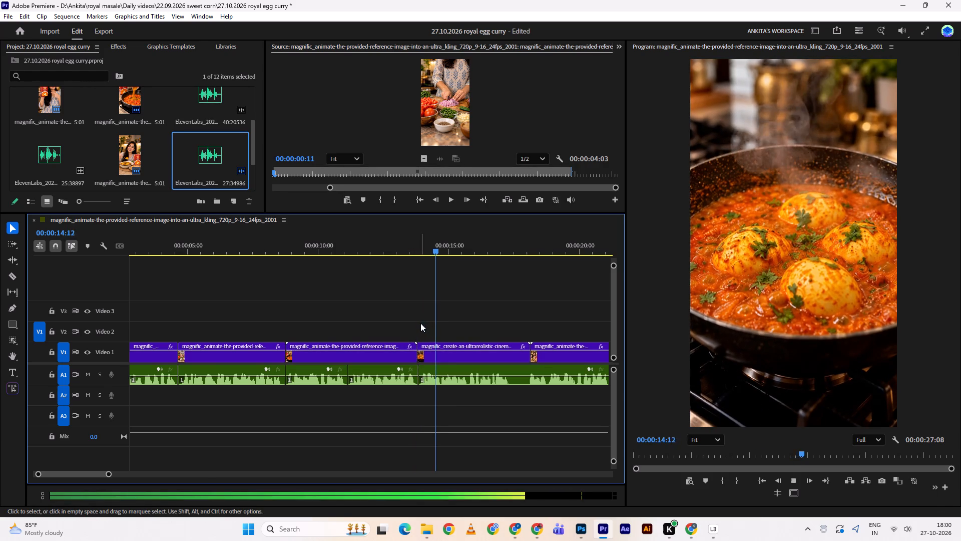
scroll(338, 374, "down", 4, "alt")
scroll(336, 322, "down", 2, "alt")
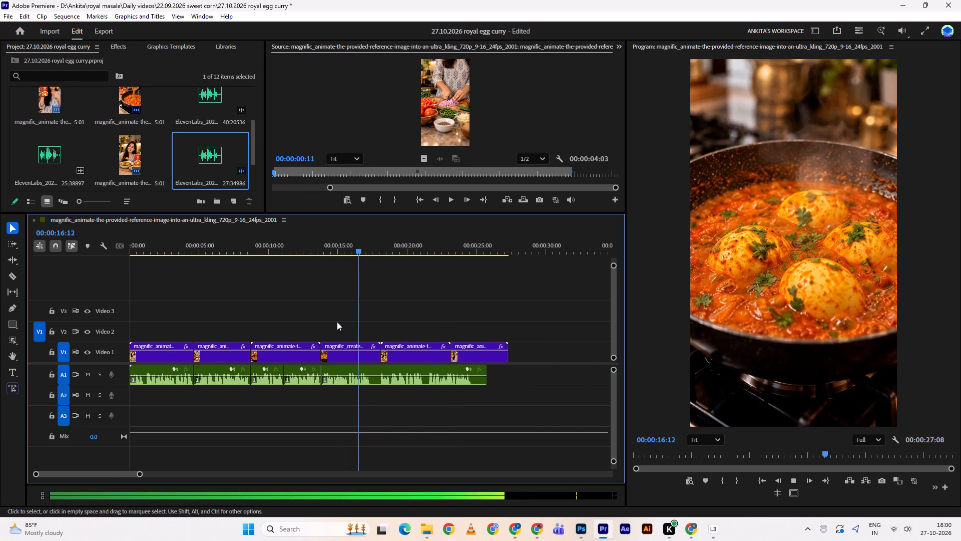
key("space")
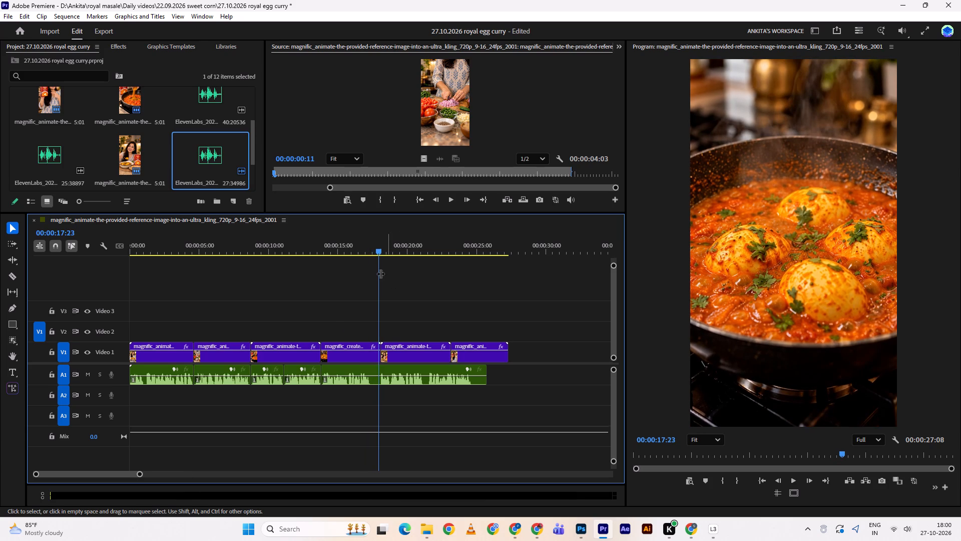
left_click_drag(380, 260, 372, 256)
scroll(374, 373, "up", 4, "alt")
key("c")
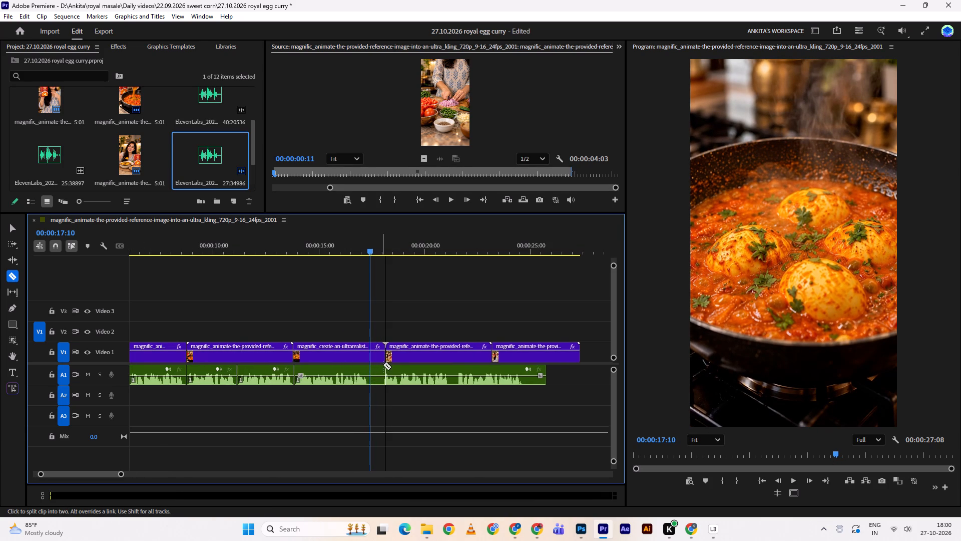
left_click(371, 345)
left_click(371, 379)
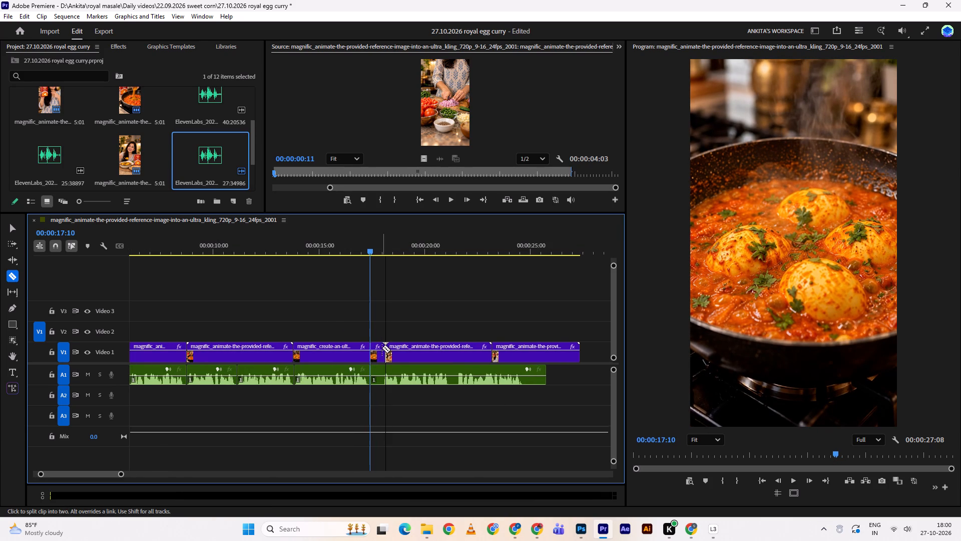
key("v")
Trim the start of the last A1 voiceover part to 00:00:17:23 and move it earlier to close the gap.
key("space")
key("space")
key("space")
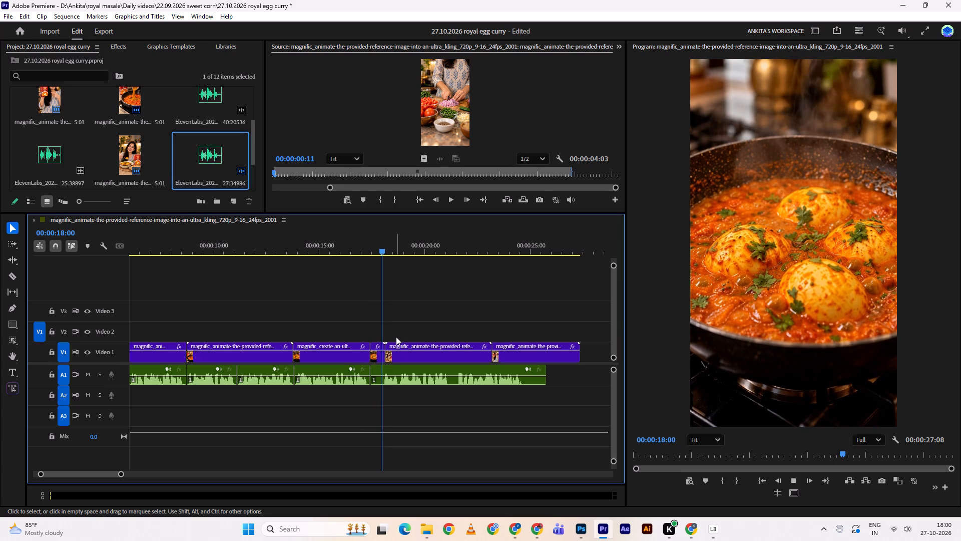
key("space")
left_click(386, 249)
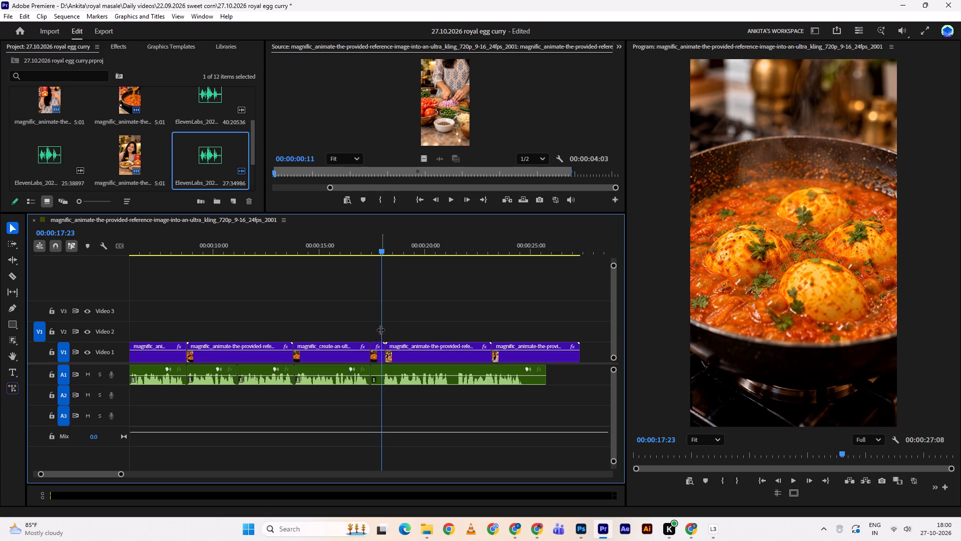
left_click_drag(371, 367, 380, 369)
left_click_drag(398, 368, 397, 368)
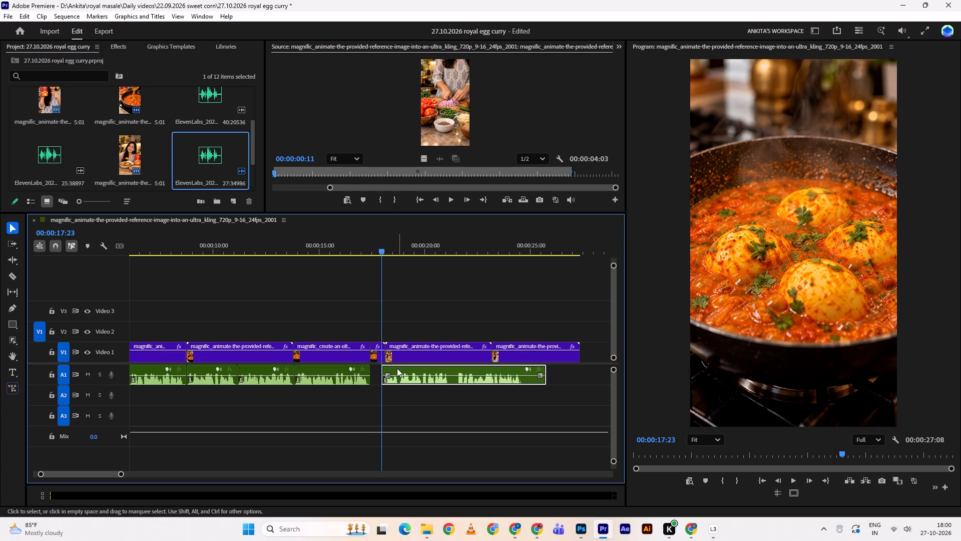
left_click_drag(397, 368, 389, 369)
Delete the leftover piece of the egg curry clip on Video 1 and ripple-delete the gap after it.
left_click_drag(384, 343, 376, 343)
left_click(373, 353)
key("d")
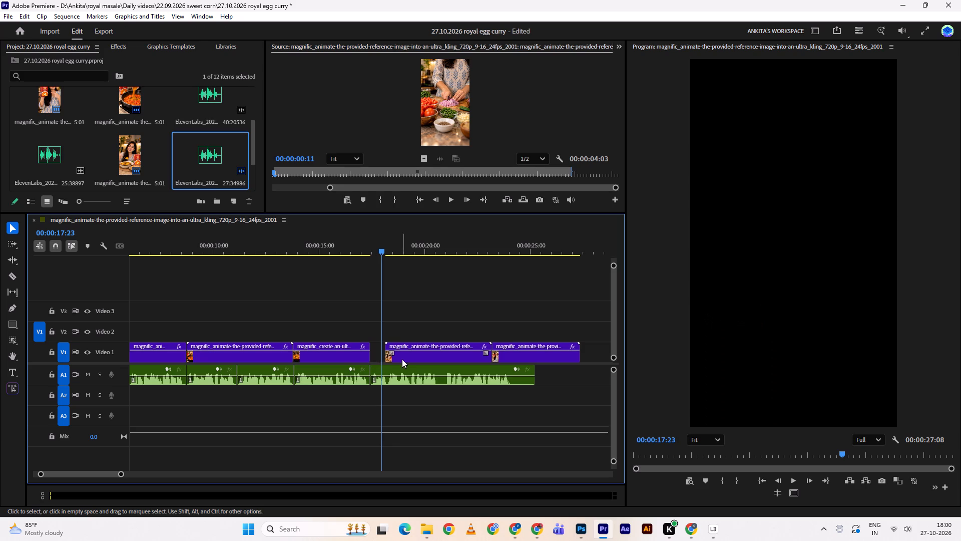
left_click(378, 354)
key("d")
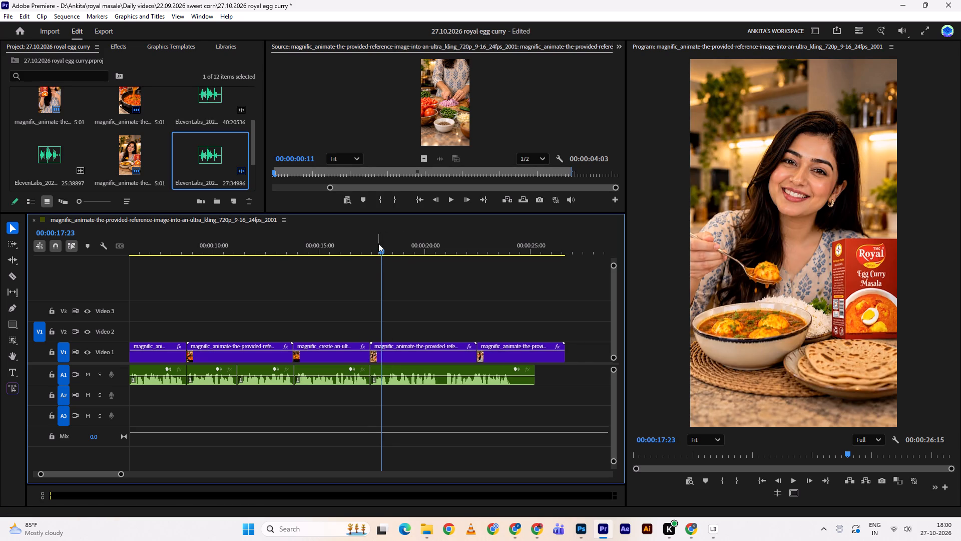
Play the tasting clip, trim its end to 00:00:20:21 and move the masala pack clip up against it.
left_click_drag(377, 243, 368, 249)
key("space")
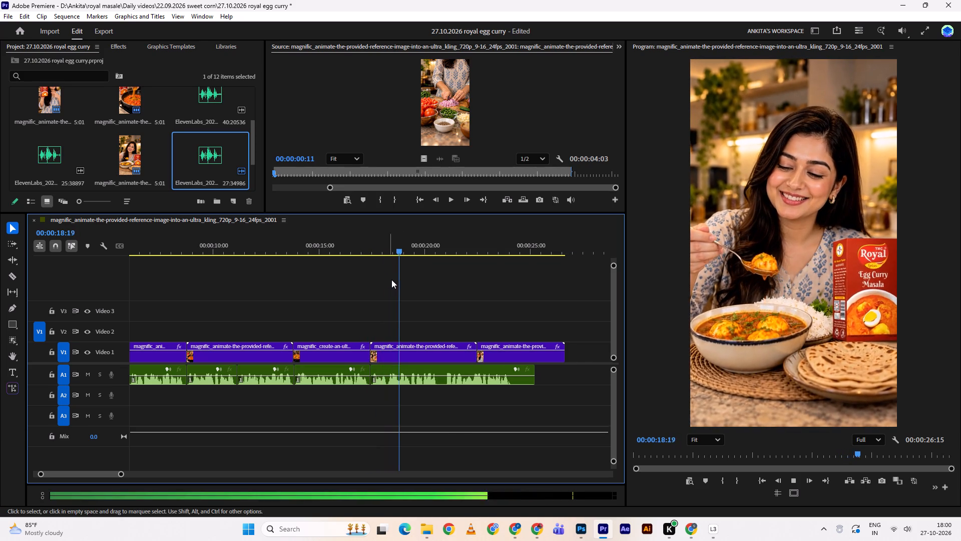
scroll(401, 283, "up", 1, "alt")
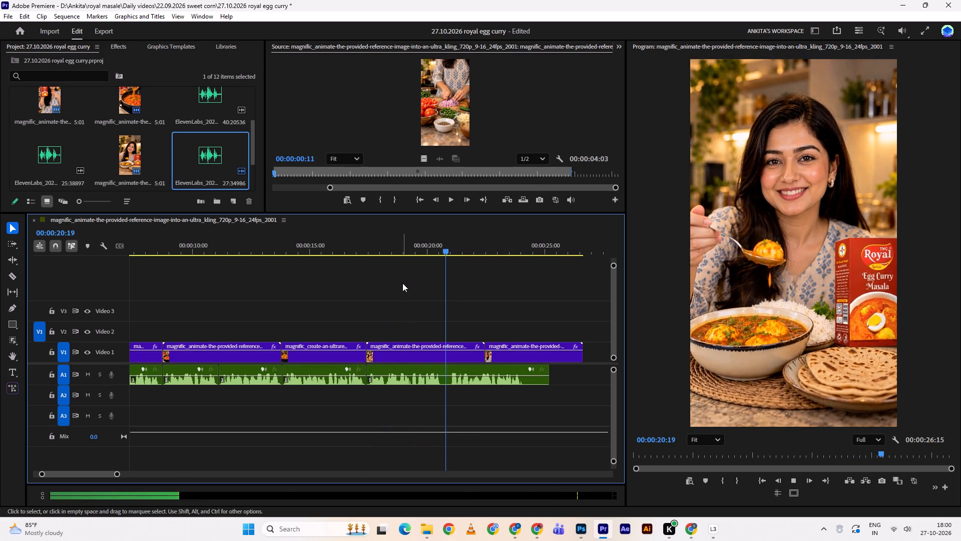
key("space")
left_click(451, 240)
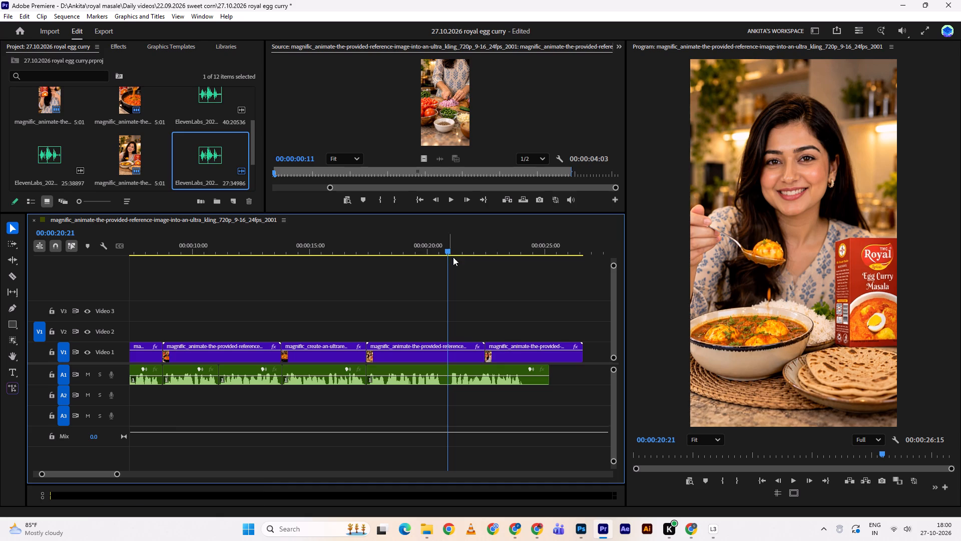
left_click_drag(482, 344, 447, 343)
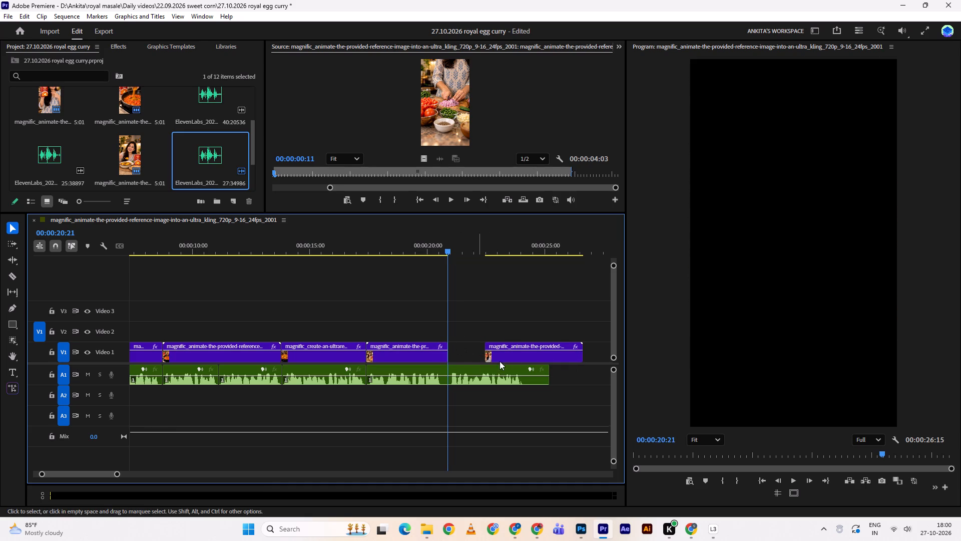
left_click_drag(523, 358, 482, 355)
Play the masala pack clip, then replay the sequence from the start to check the cuts against the voiceover.
key("space")
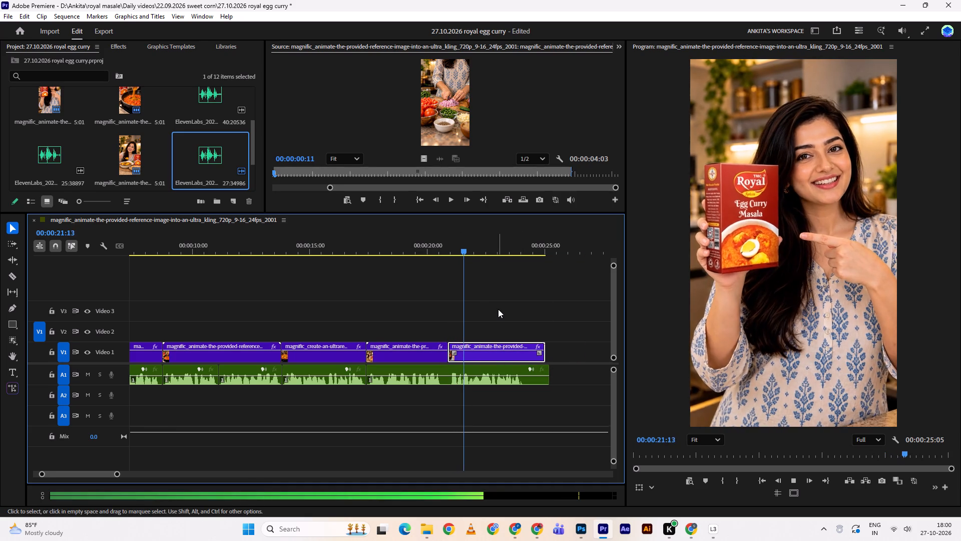
scroll(498, 309, "down", 3, "alt")
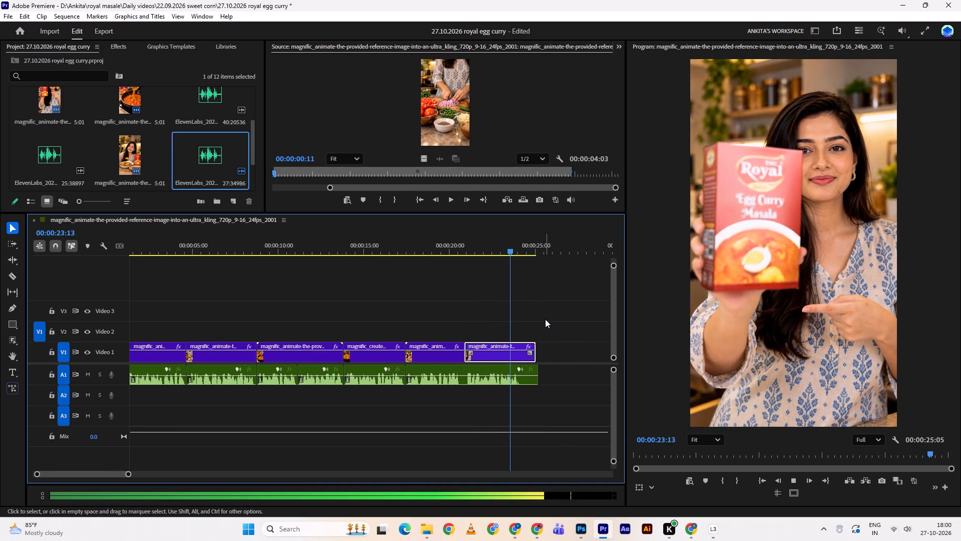
left_click_drag(543, 245, 123, 273)
scroll(267, 300, "down", 3, "alt")
key("space")
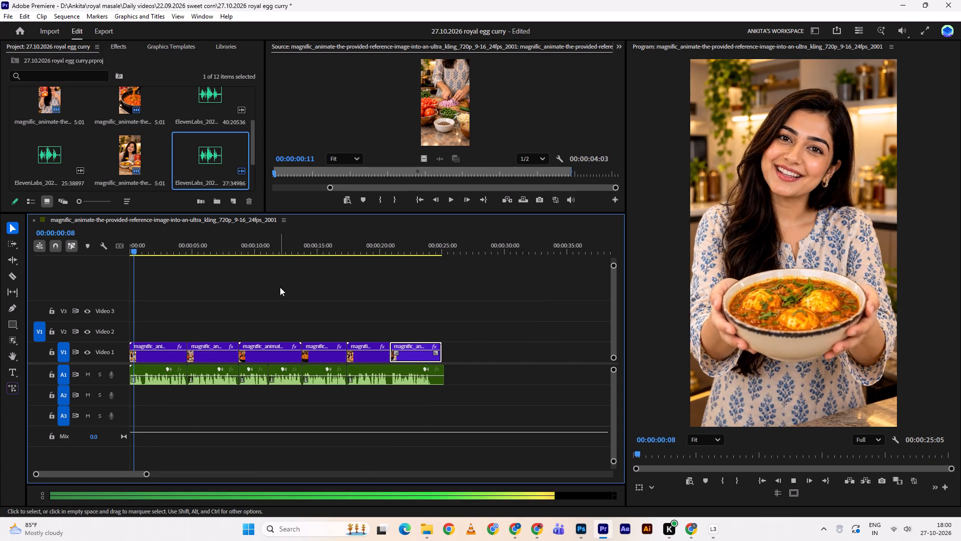
scroll(281, 282, "up", 2, "alt")
scroll(281, 282, "up", 4)
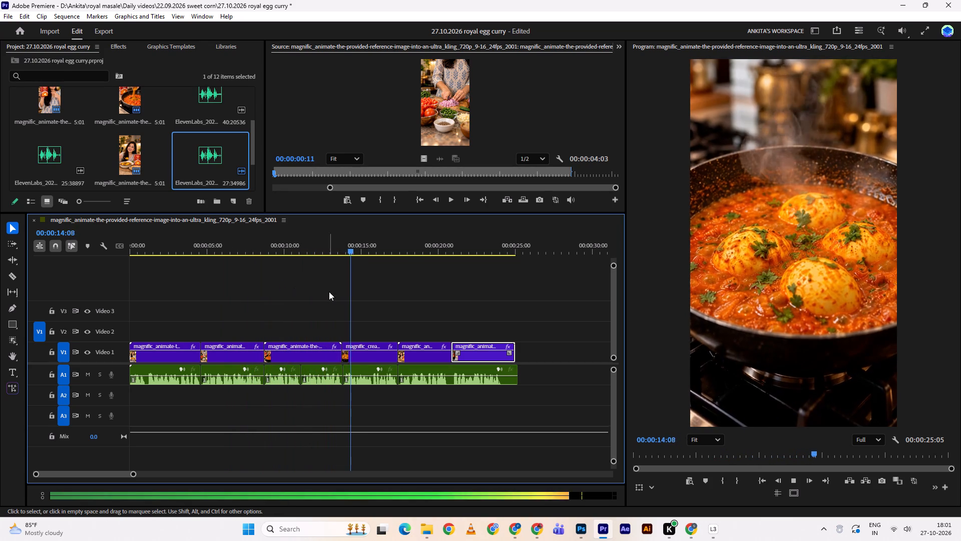
Close the small A1 gap by moving the egg curry voiceover part earlier to the start of the egg curry clip.
left_click_drag(351, 242, 342, 244)
scroll(349, 332, "up", 10, "alt")
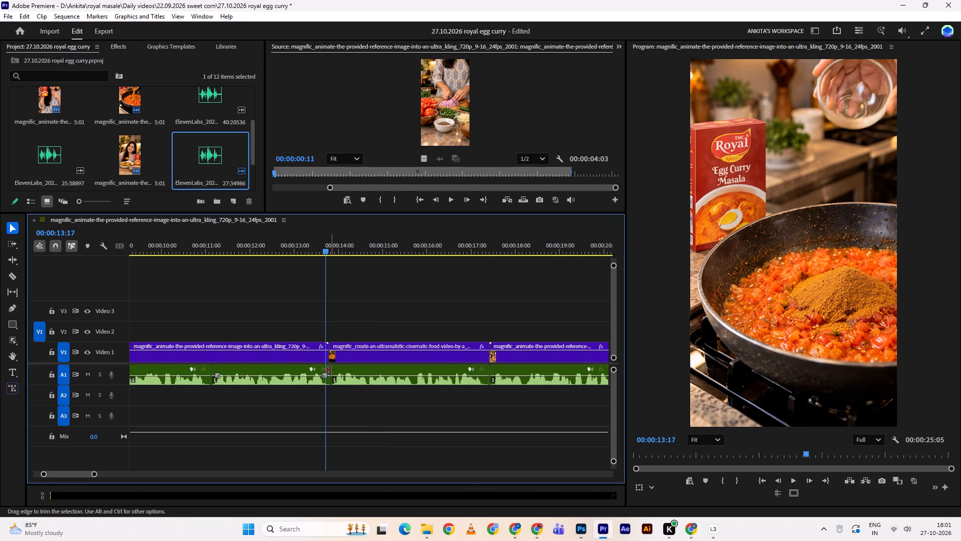
left_click(328, 371)
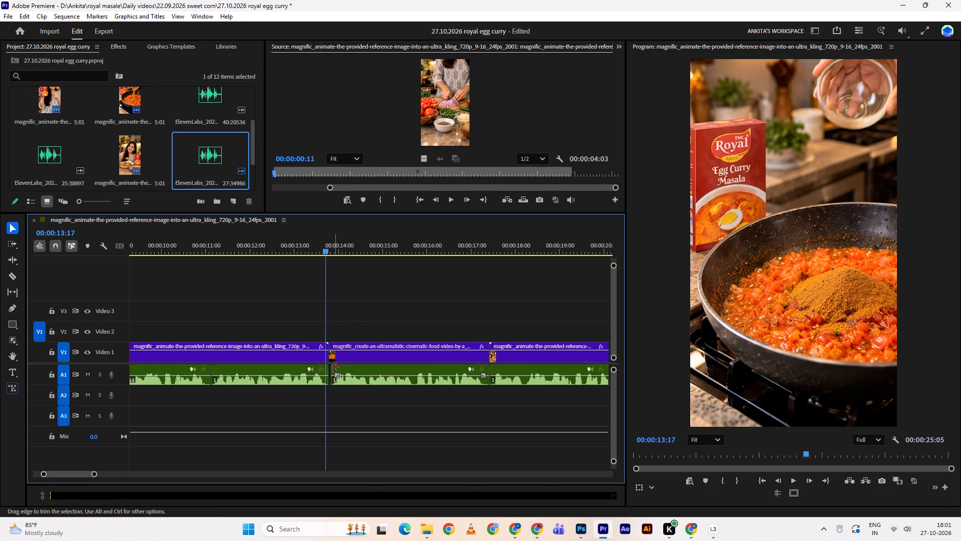
left_click(354, 372)
Play through the egg curry clip and trim its end on Video 1 to where its A1 voiceover part ends.
key("space")
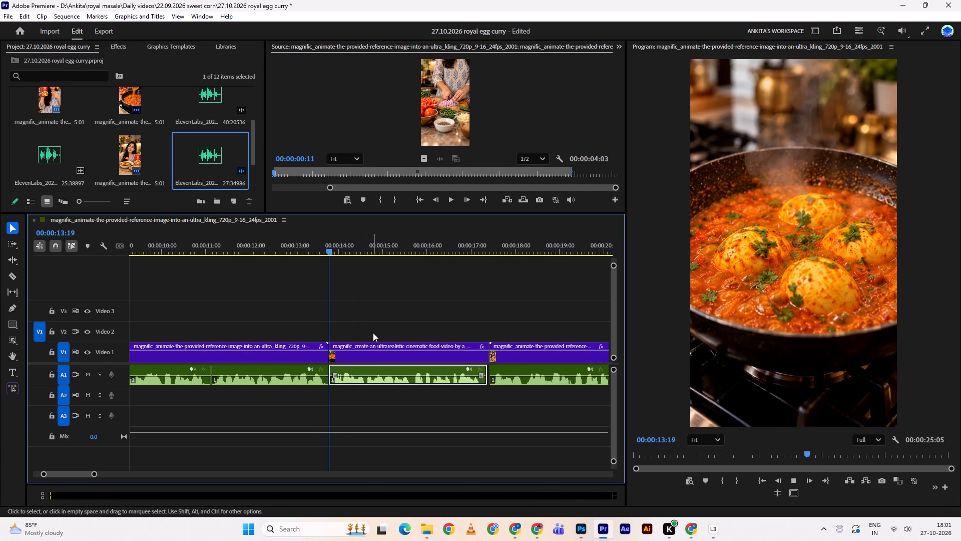
scroll(373, 333, "down", 3, "alt")
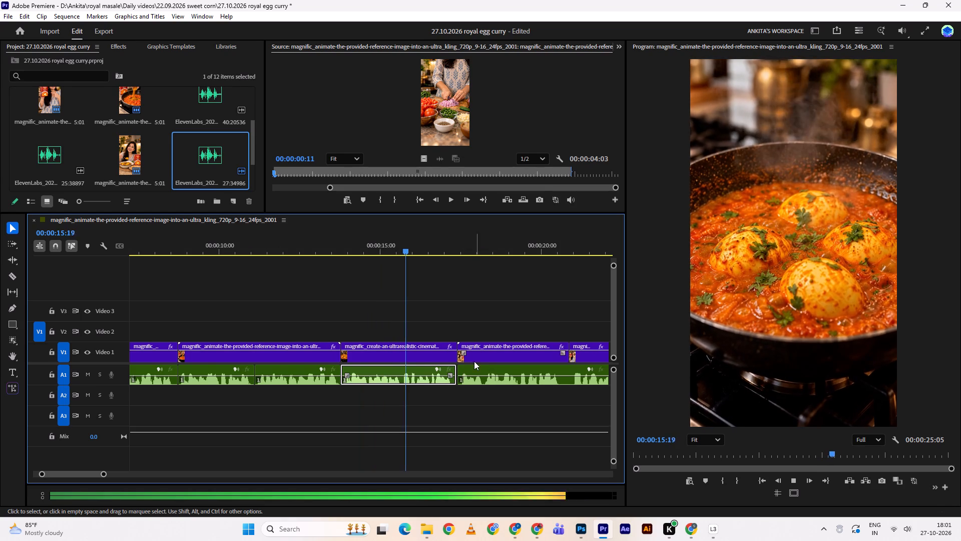
scroll(470, 359, "up", 3, "alt")
scroll(466, 356, "up", 3)
scroll(464, 357, "down", 3)
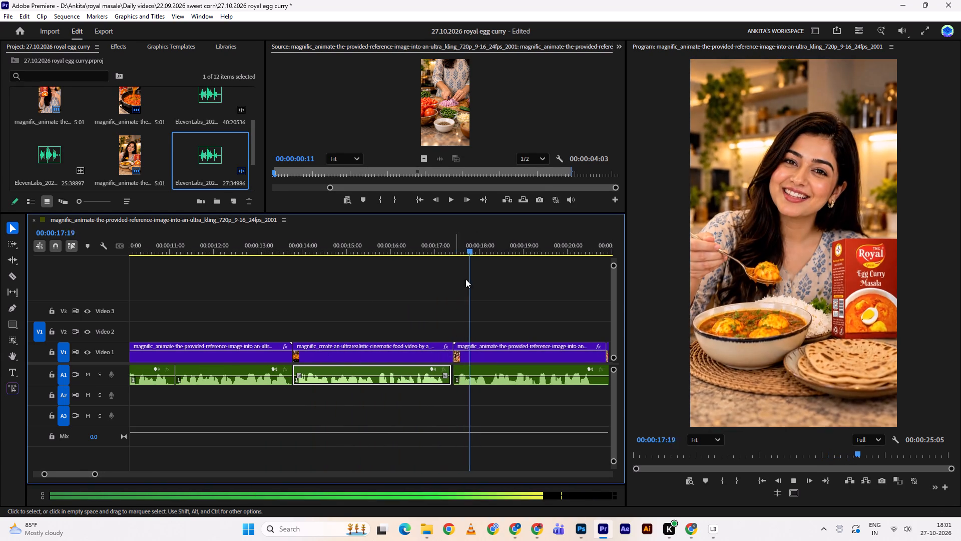
left_click_drag(459, 243, 444, 249)
left_click(444, 250)
left_click(451, 344)
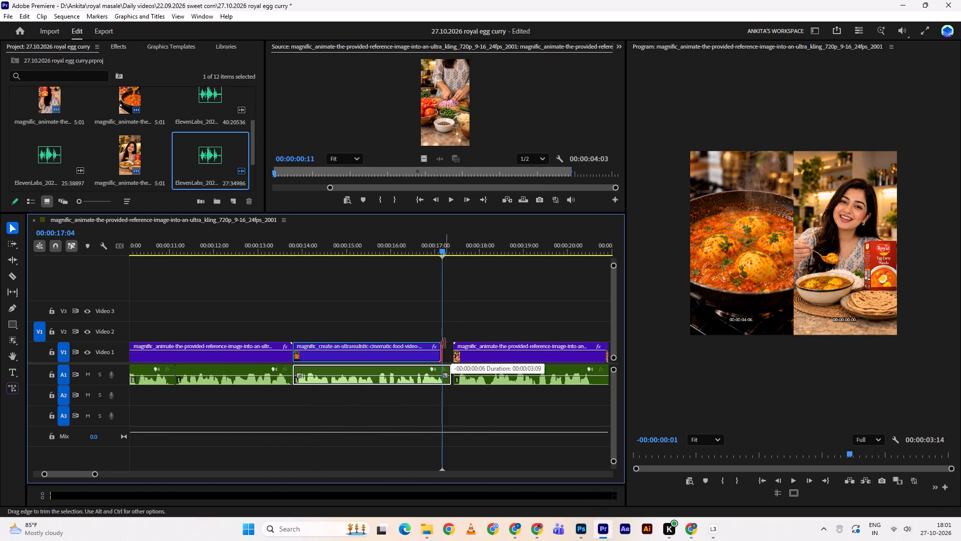
left_click(448, 345)
left_click(467, 322)
Move the tasting clip, the masala pack clip and the last voiceover part together against the egg curry clip.
scroll(471, 321, "down", 14)
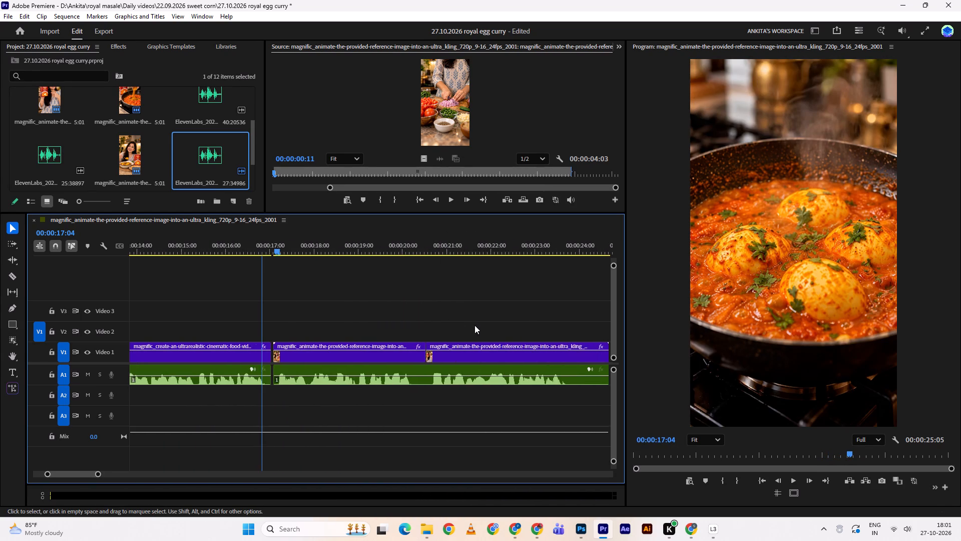
scroll(474, 325, "down", 1)
scroll(462, 331, "down", 3, "alt")
left_click_drag(385, 306, 446, 377)
left_click(445, 376)
left_click_drag(410, 316, 449, 380)
key("ctrl+z")
left_click_drag(386, 287, 474, 379)
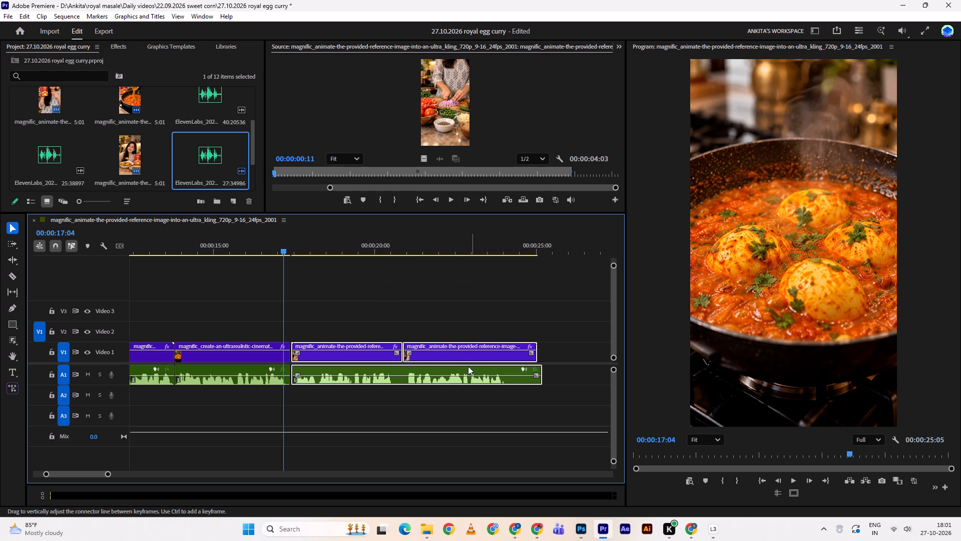
left_click(469, 369)
Trim the end of the last A1 voiceover part to the end of the masala pack clip at 00:00:25:00.
key("space")
left_click(440, 288)
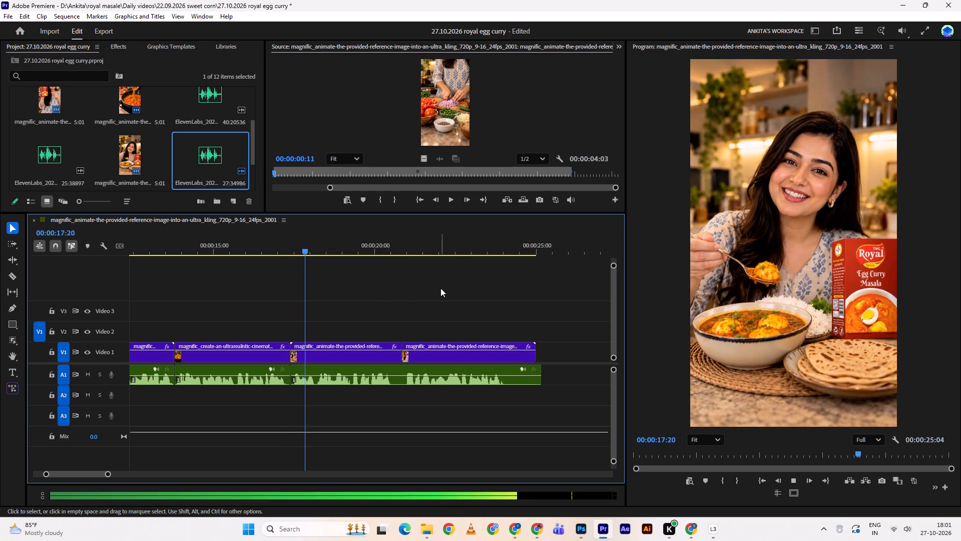
left_click_drag(542, 367, 537, 366)
Play and scrub through the whole 25-second sequence to check the clip cuts against the voiceover.
scroll(495, 316, "down", 4, "alt")
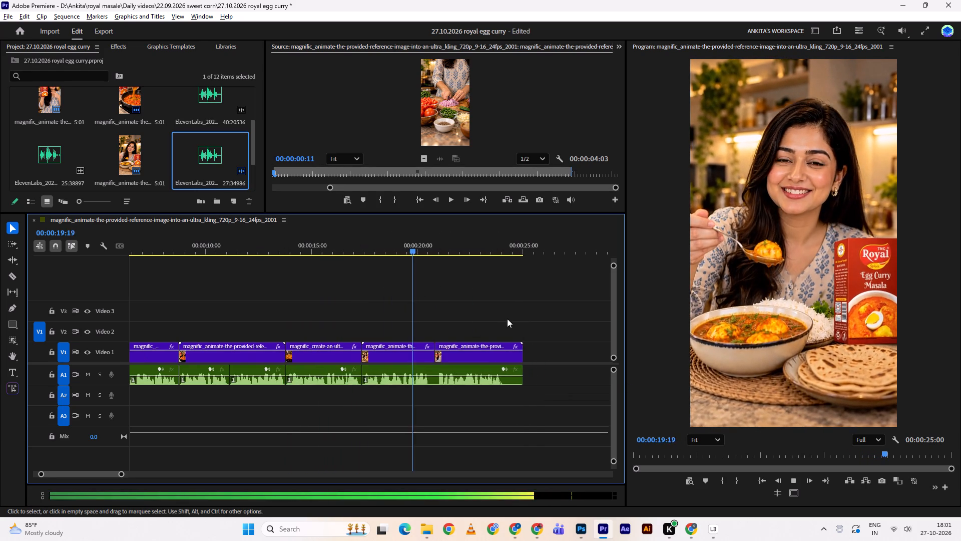
scroll(511, 319, "up", 10)
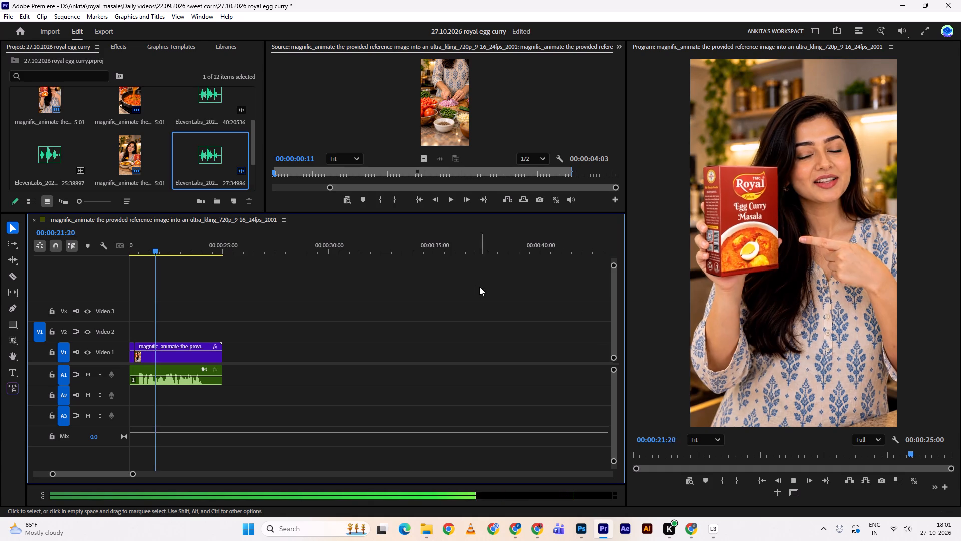
scroll(490, 279, "up", 14)
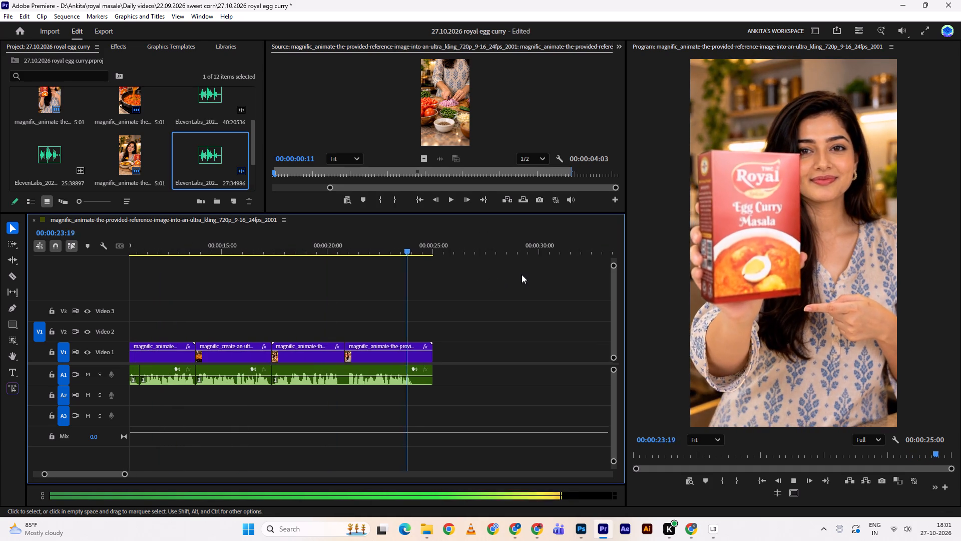
left_click_drag(454, 243, 89, 259)
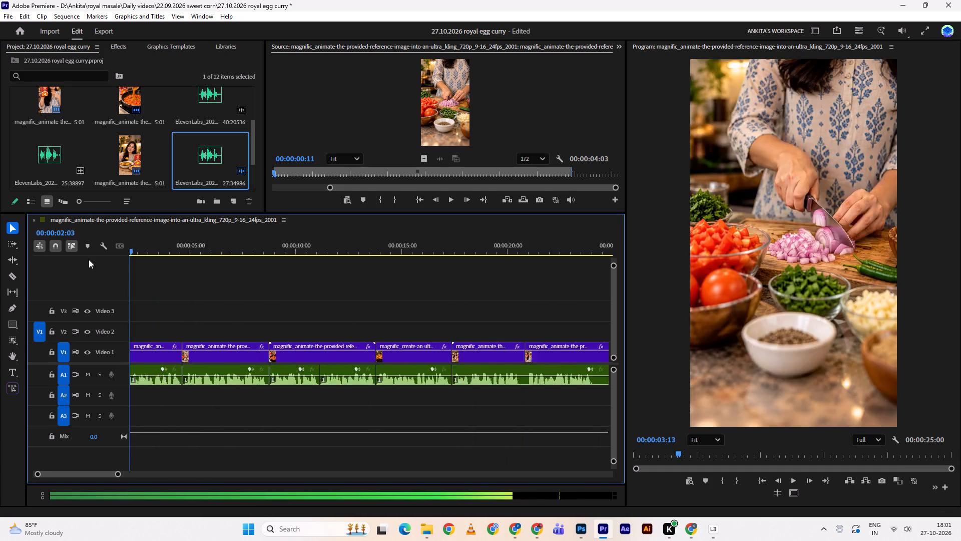
left_click_drag(89, 259, 371, 299)
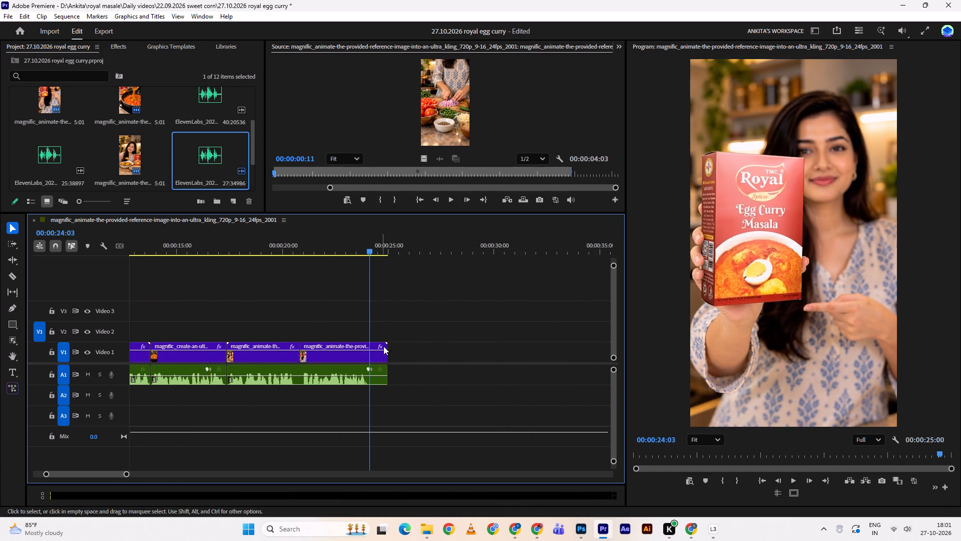
scroll(389, 333, "down", 3, "alt")
scroll(404, 322, "up", 13)
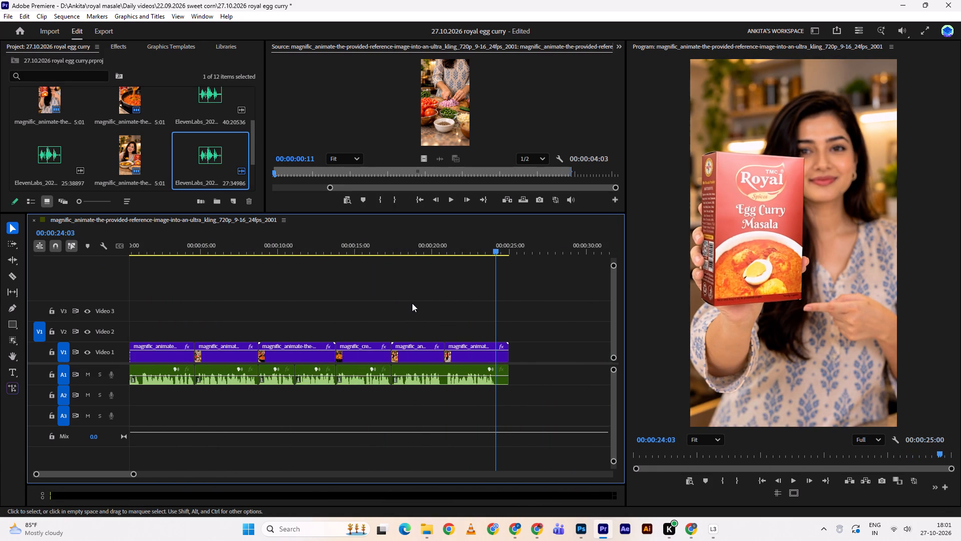
scroll(412, 303, "up", 2)
left_click_drag(397, 248, 98, 270)
key("space")
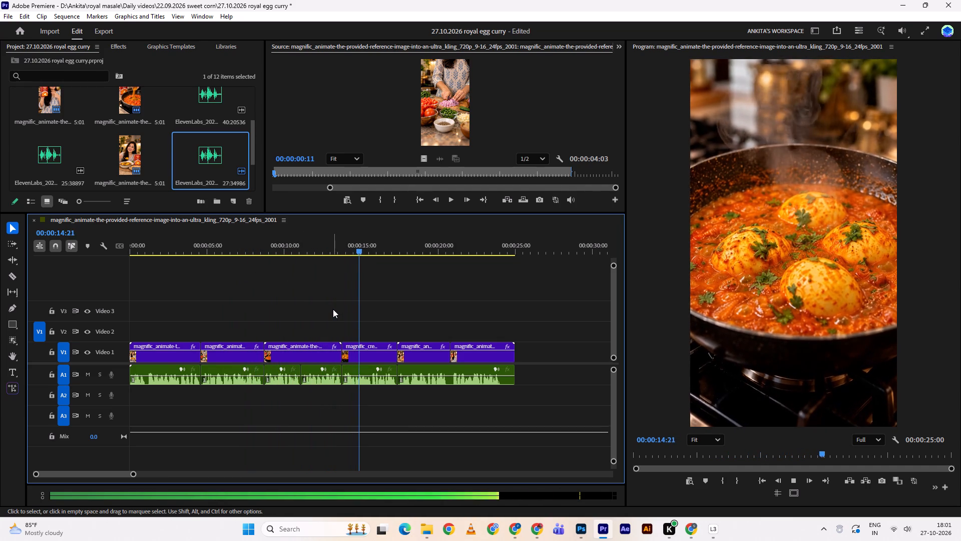
left_click_drag(367, 244, 251, 275)
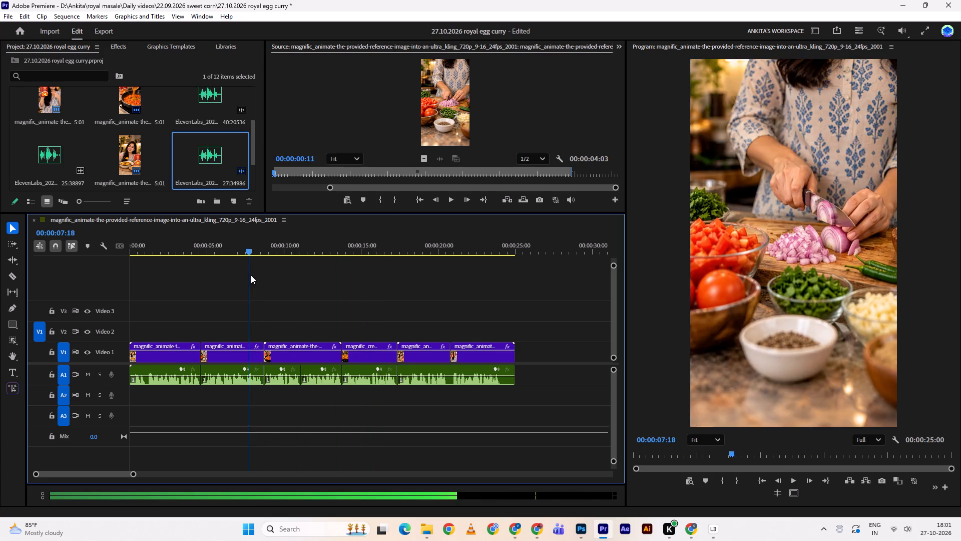
left_click_drag(251, 275, 391, 287)
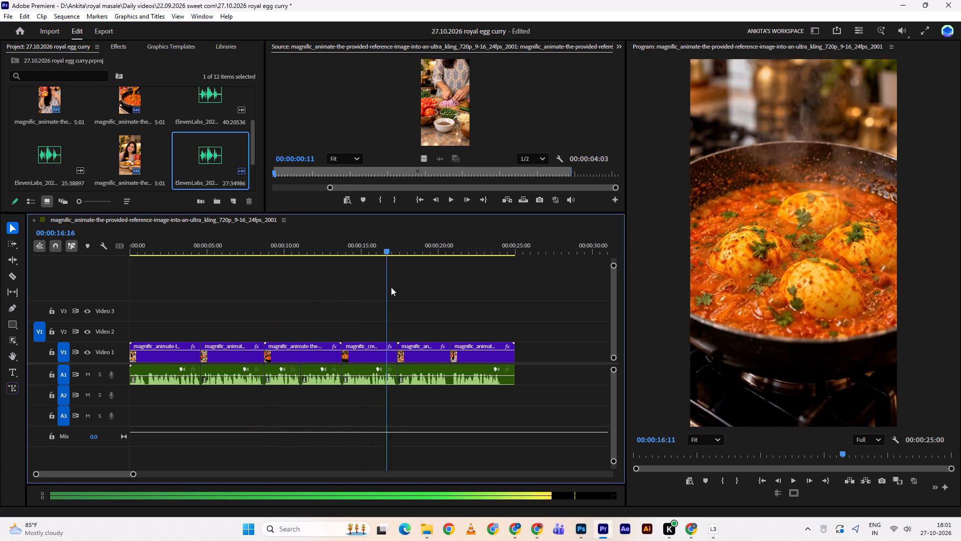
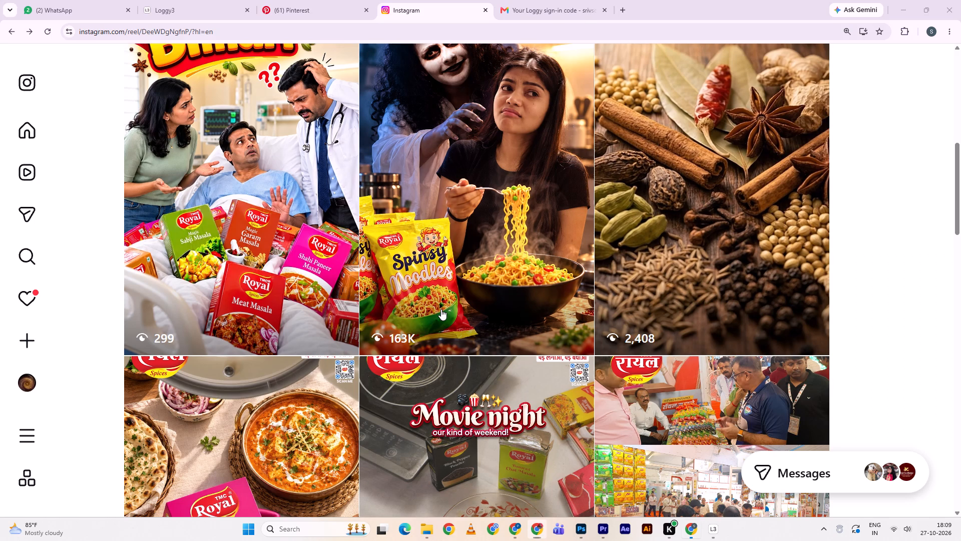
Open Pixabay's royalty-free music section in a new browser tab.
left_click(625, 10)
left_click(504, 37)
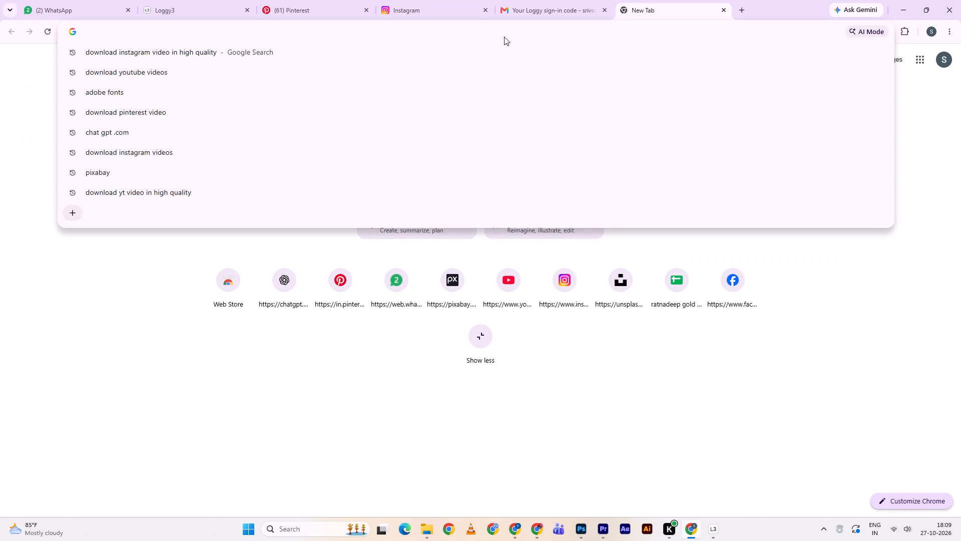
left_click_drag(612, 379, 621, 388)
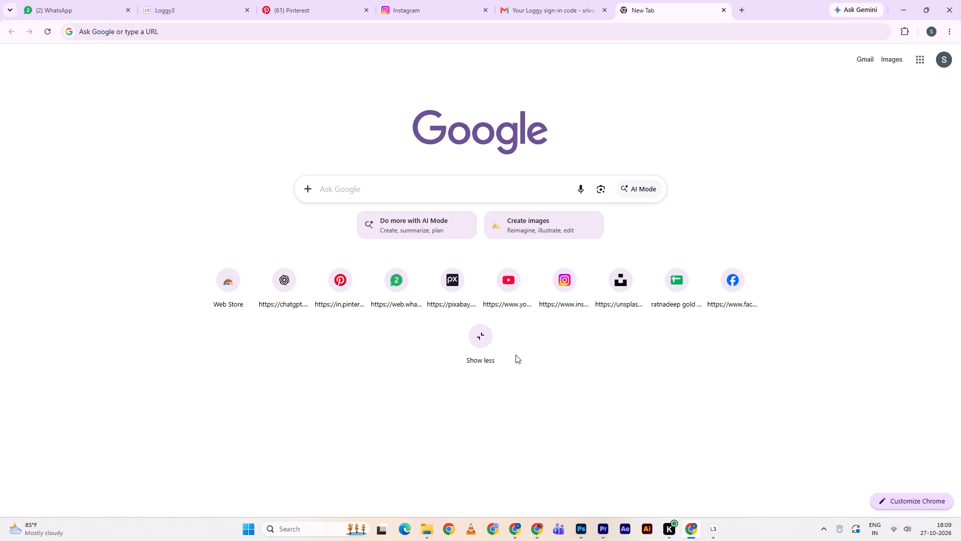
left_click(445, 291)
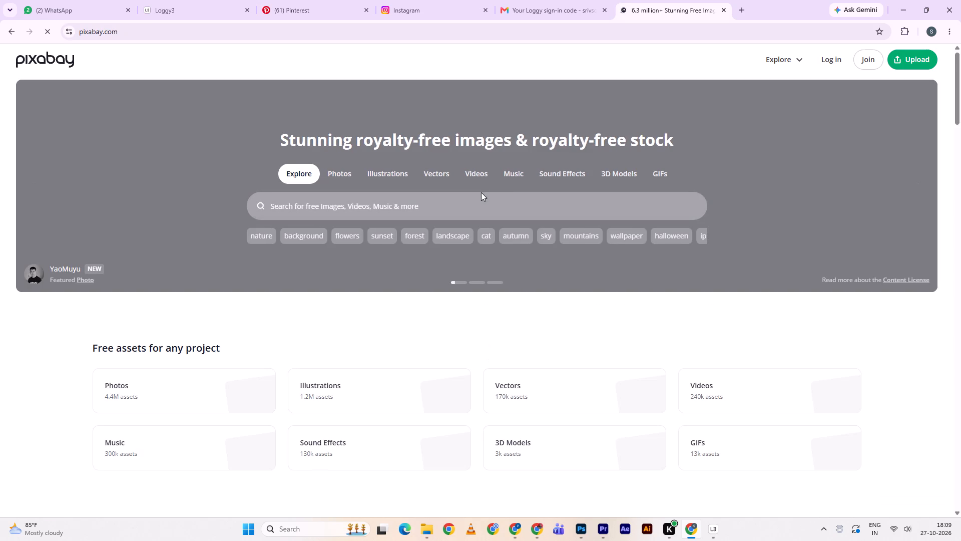
left_click(514, 171)
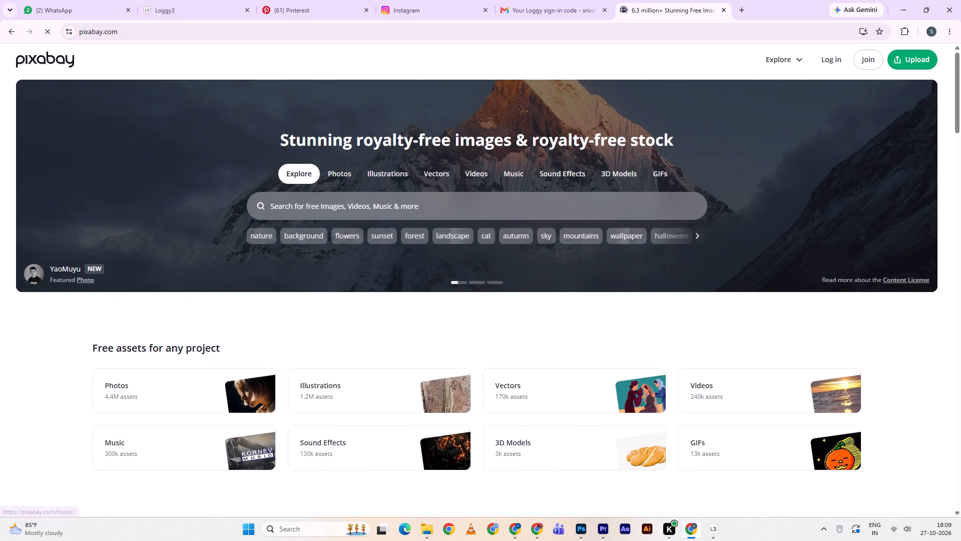
Search Pixabay's music library for "ugc".
double_click(476, 206)
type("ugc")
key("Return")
left_click(505, 182)
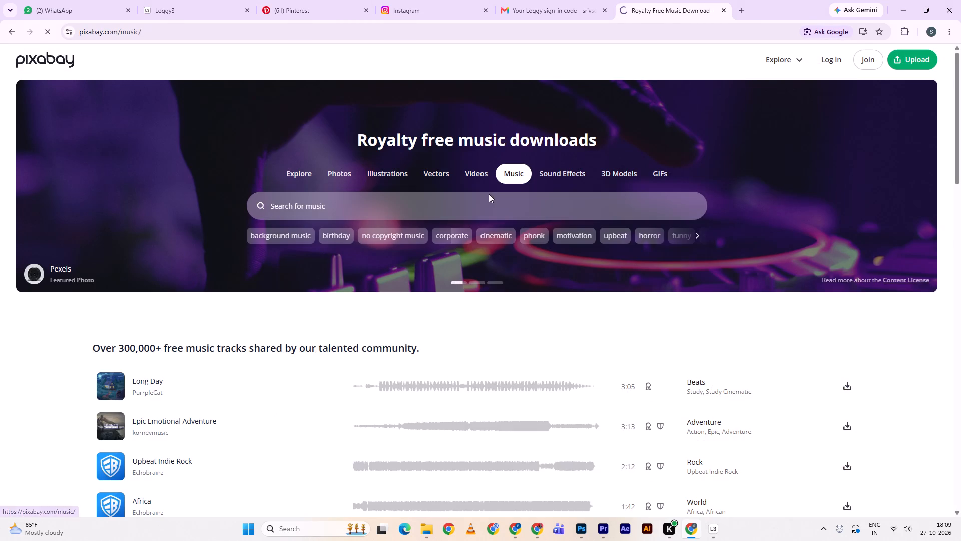
left_click(489, 194)
left_click(488, 212)
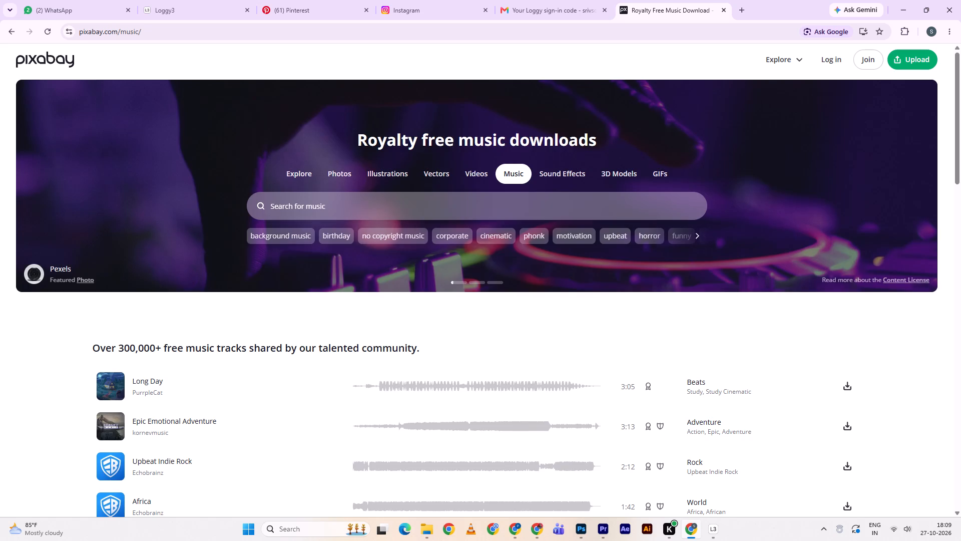
On Pixabay's music page, search for "ugc" and look through the results page.
double_click(488, 212)
type("ugc")
key("Return")
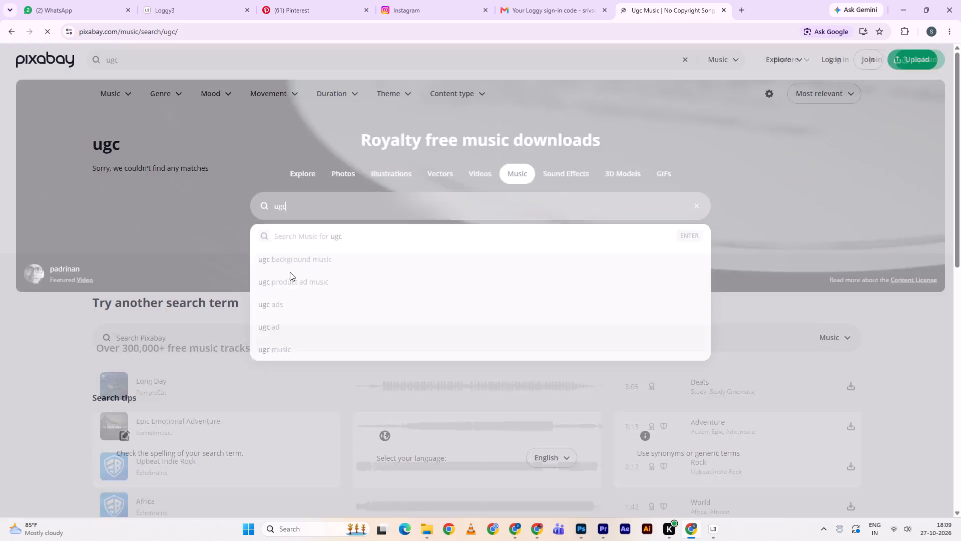
scroll(297, 285, "down", 4)
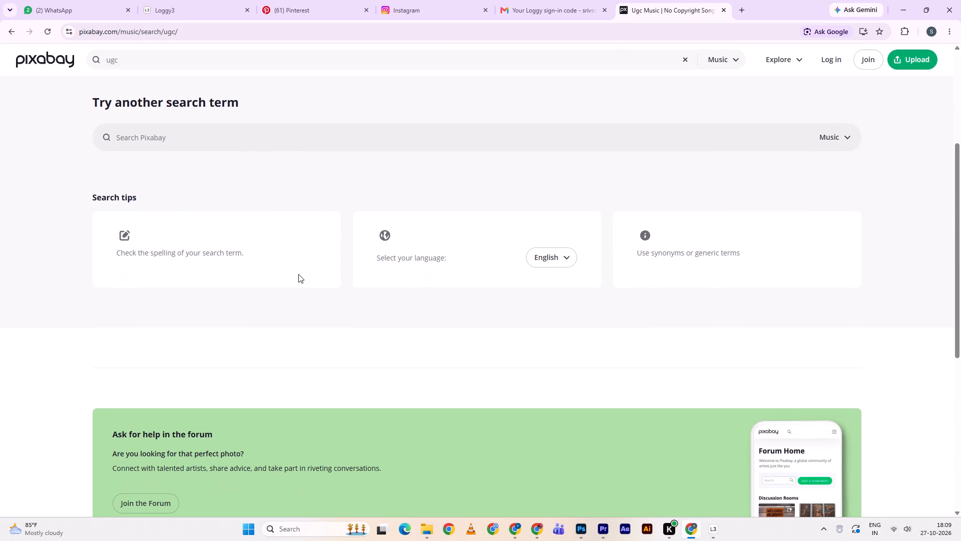
scroll(298, 274, "up", 4)
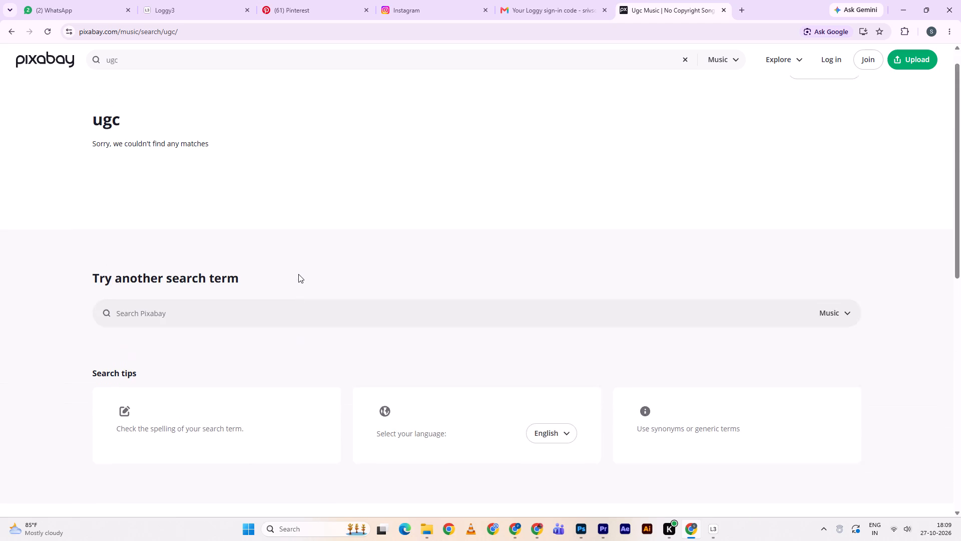
scroll(313, 271, "up", 7)
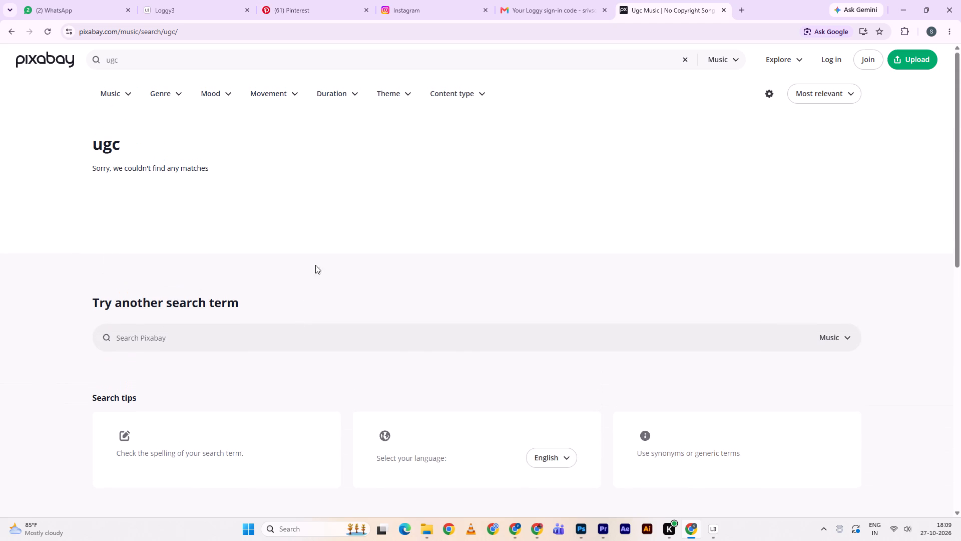
Return to Pixabay's music page and rerun the recent search "ugc".
left_click(10, 28)
left_click(143, 61)
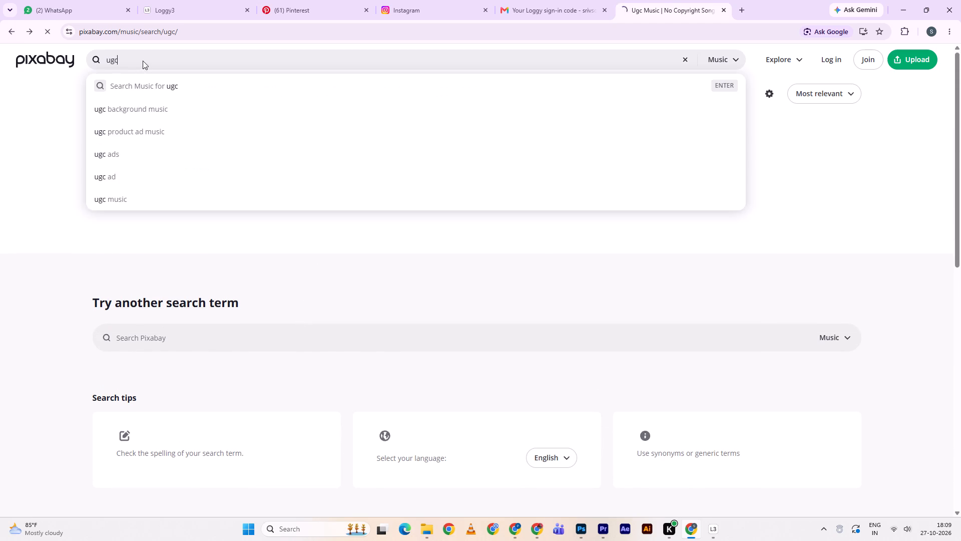
left_click(344, 204)
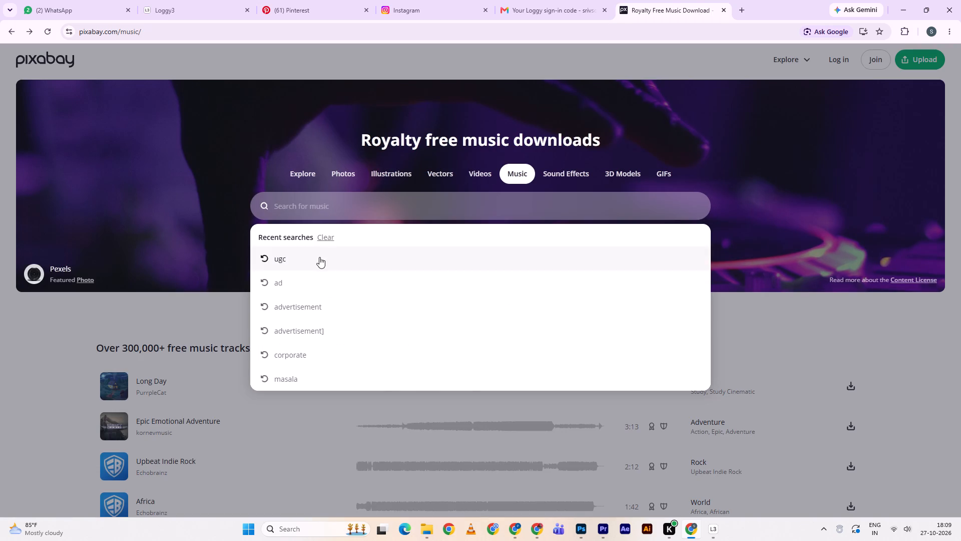
double_click(315, 250)
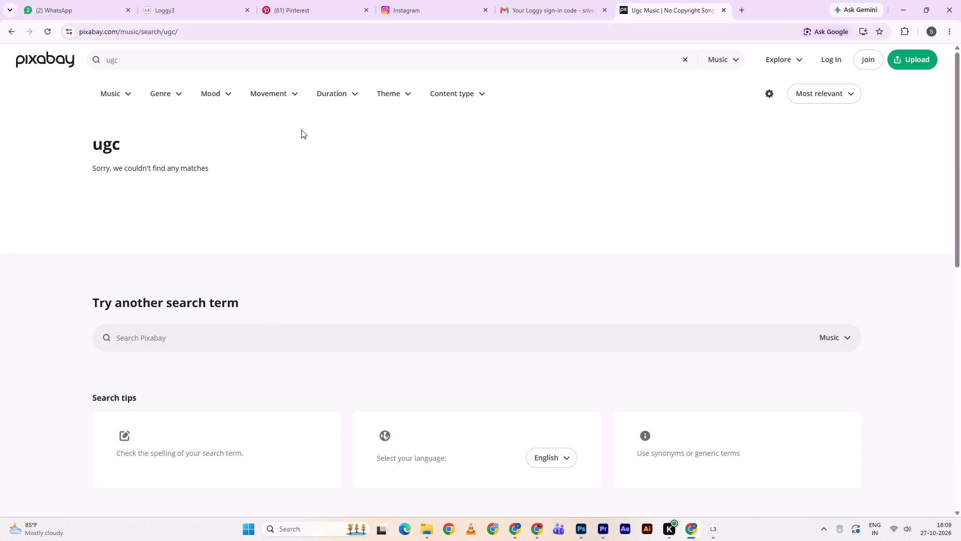
scroll(298, 168, "up", 3)
scroll(272, 201, "up", 3)
Change the music search to the suggested term "ugc background music".
double_click(156, 65)
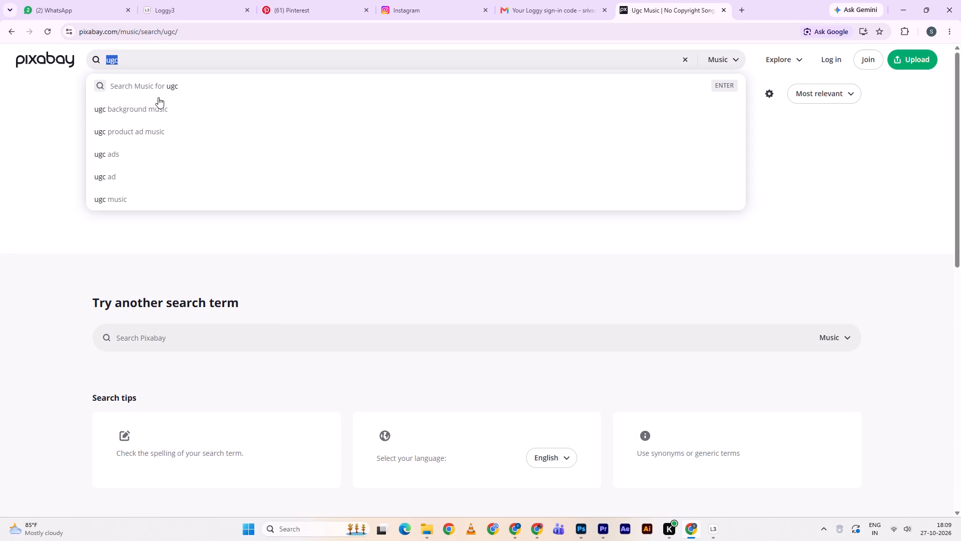
left_click(157, 109)
Preview the Background Music tracks by MFCC, ikoliks_aj, JonasBlakewood and The_Mountain, sampling further into the last two.
scroll(204, 291, "down", 2)
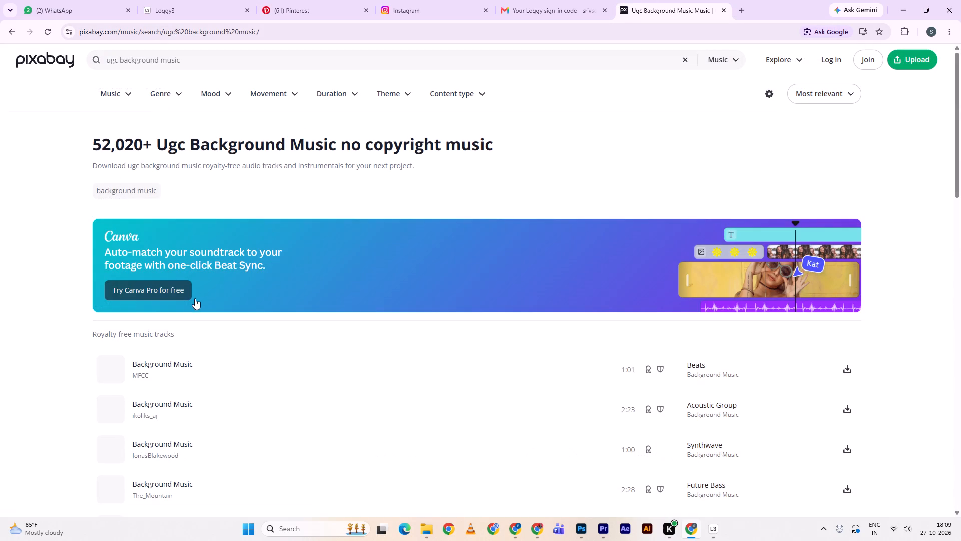
left_click(111, 367)
scroll(155, 353, "down", 2)
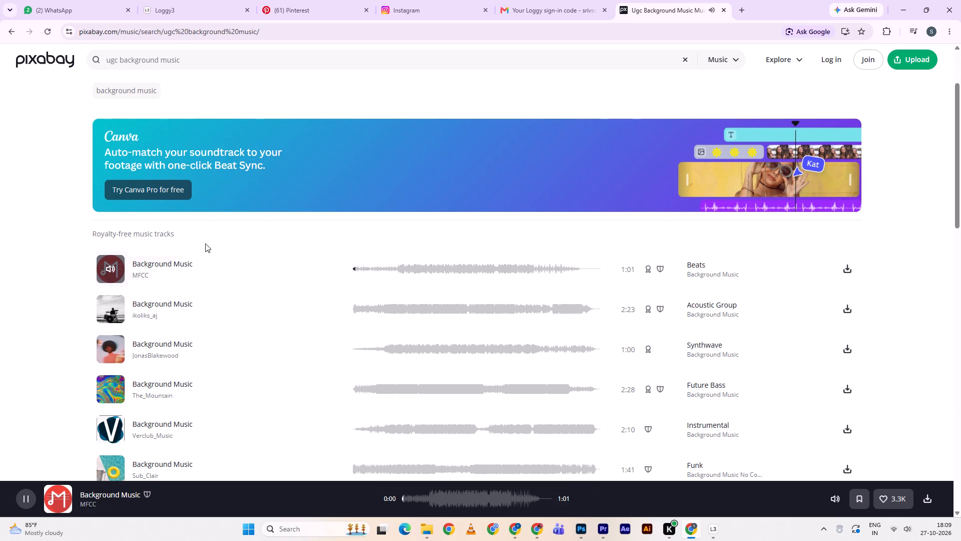
left_click(115, 315)
scroll(117, 306, "down", 1)
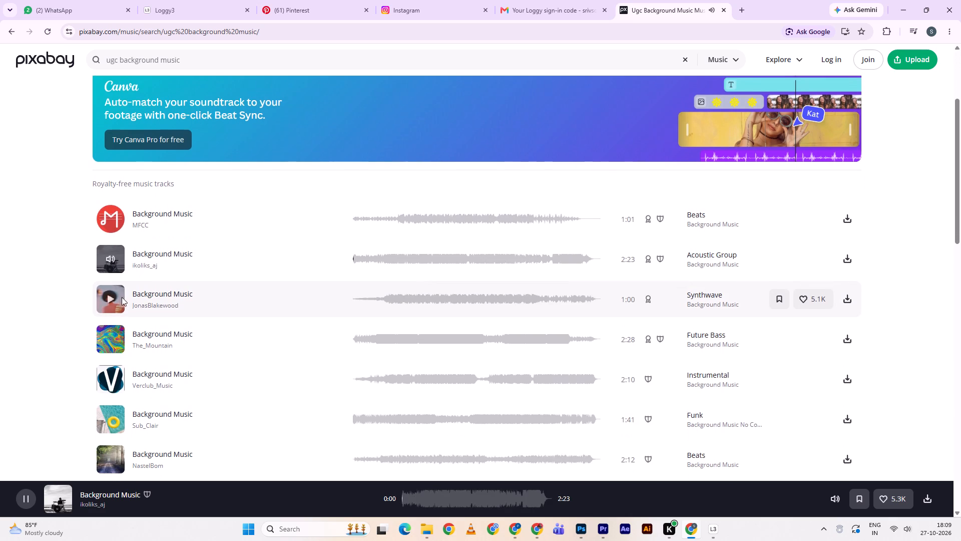
left_click(112, 302)
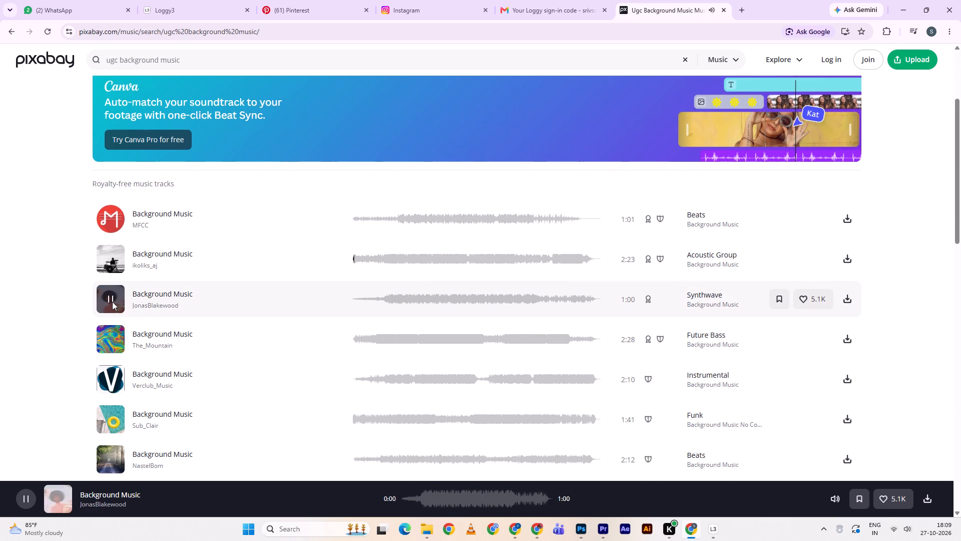
scroll(112, 302, "down", 1)
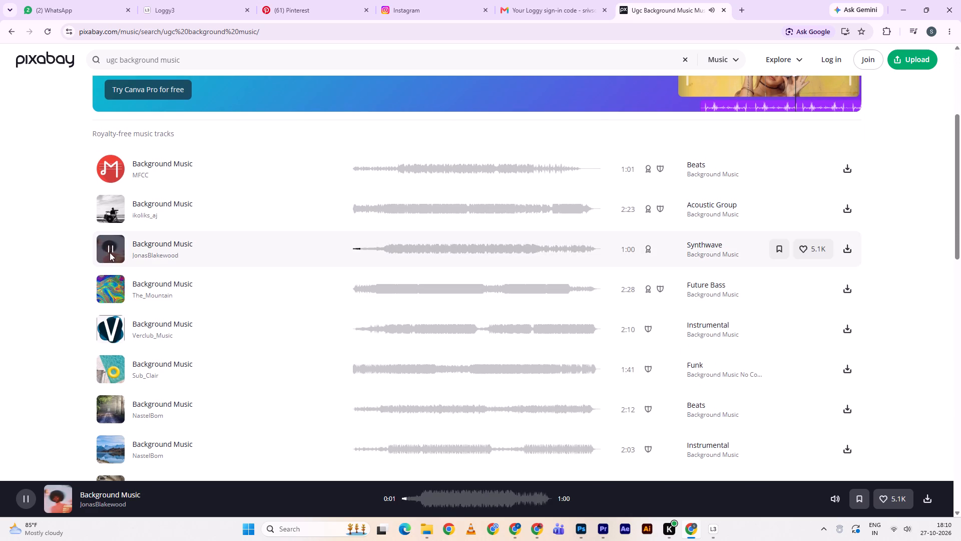
left_click(399, 250)
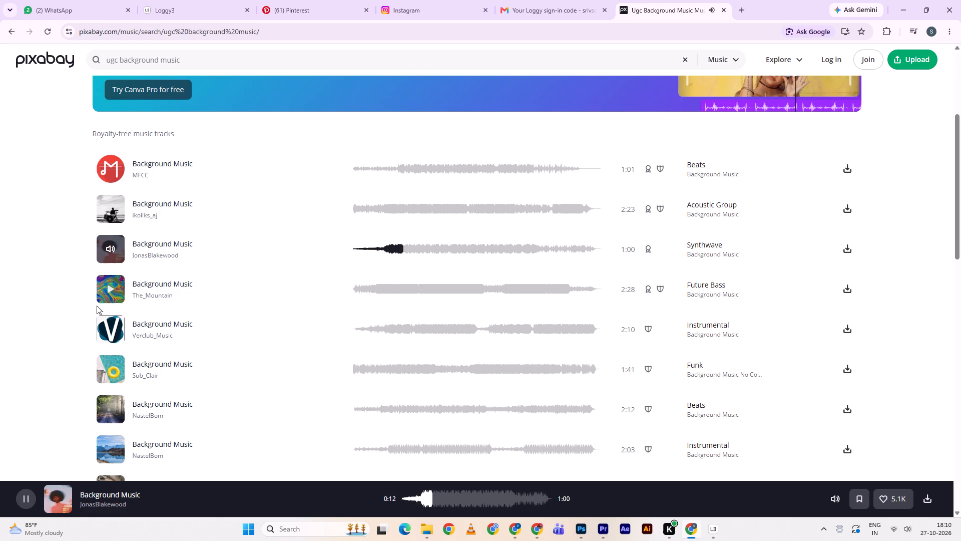
left_click(116, 285)
left_click(374, 283)
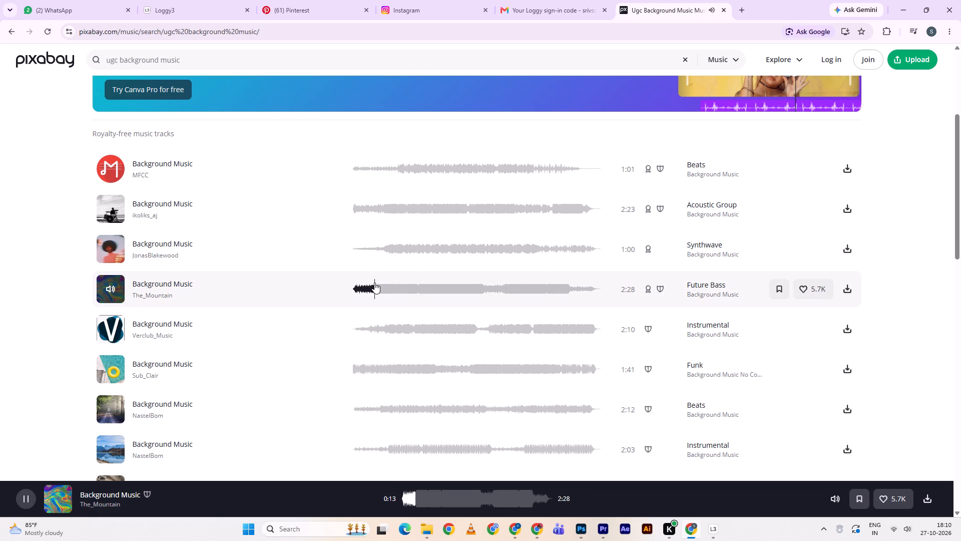
Preview the Verclub_Music track, listening from two different points in it.
scroll(146, 307, "down", 1)
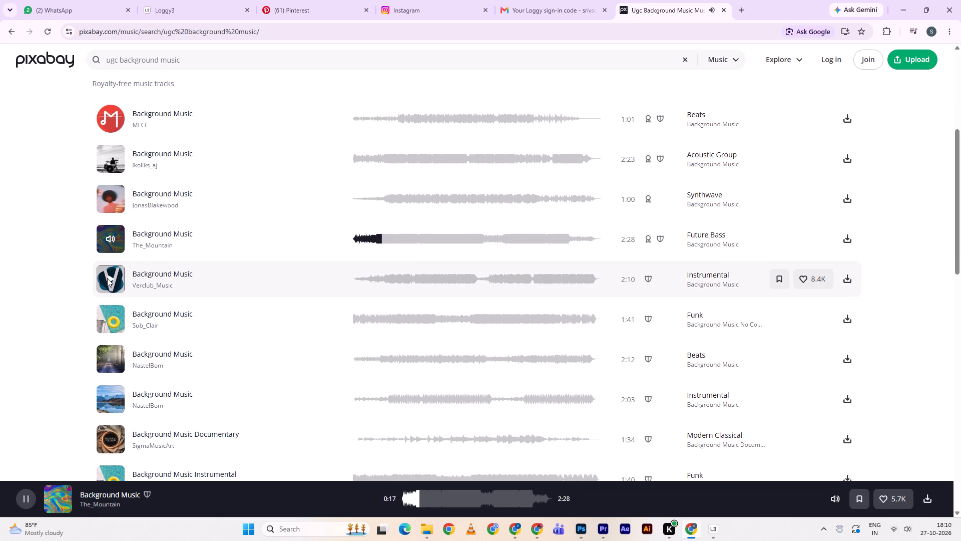
left_click(107, 278)
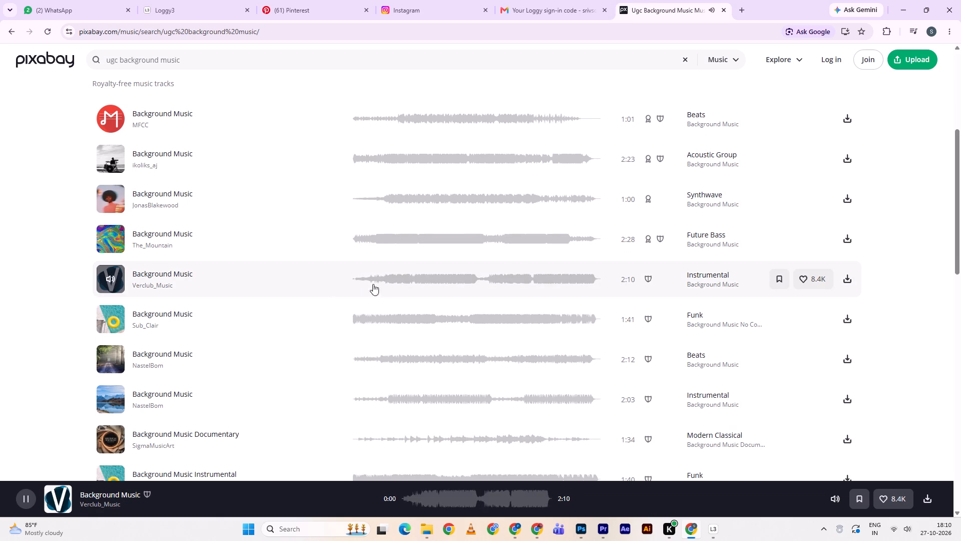
left_click(408, 276)
scroll(405, 267, "down", 1)
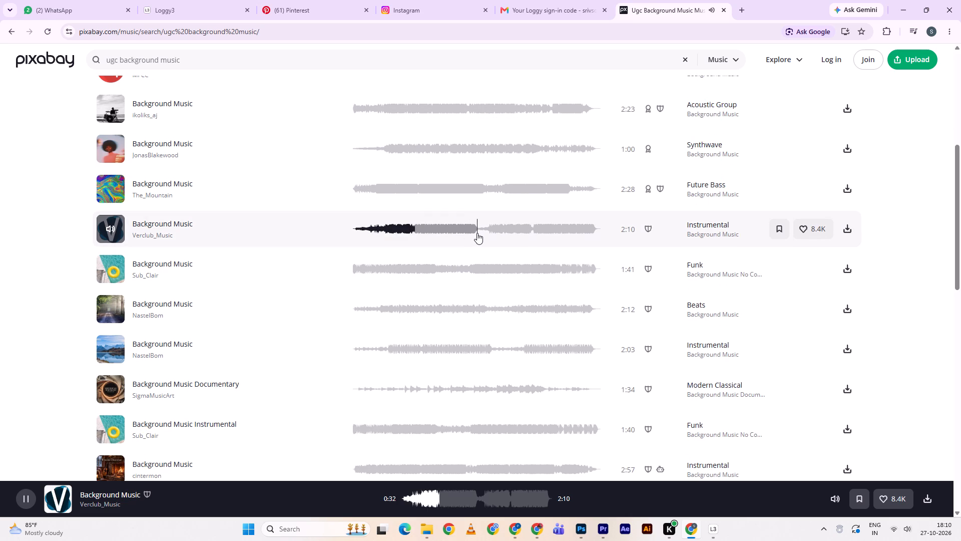
left_click(369, 223)
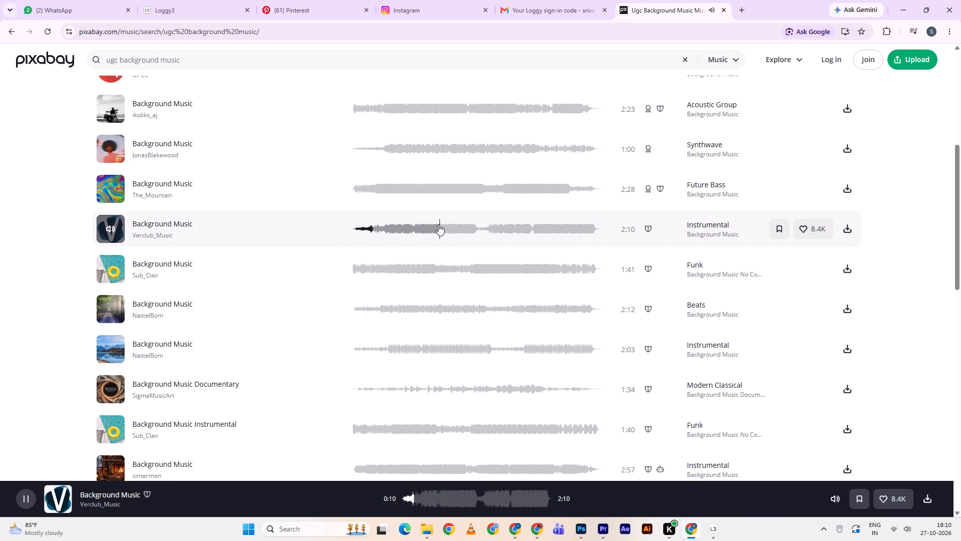
Preview and compare Sub_Clair's Funk track and NastelBom's Beats track, sampling further into the NastelBom one.
left_click(111, 270)
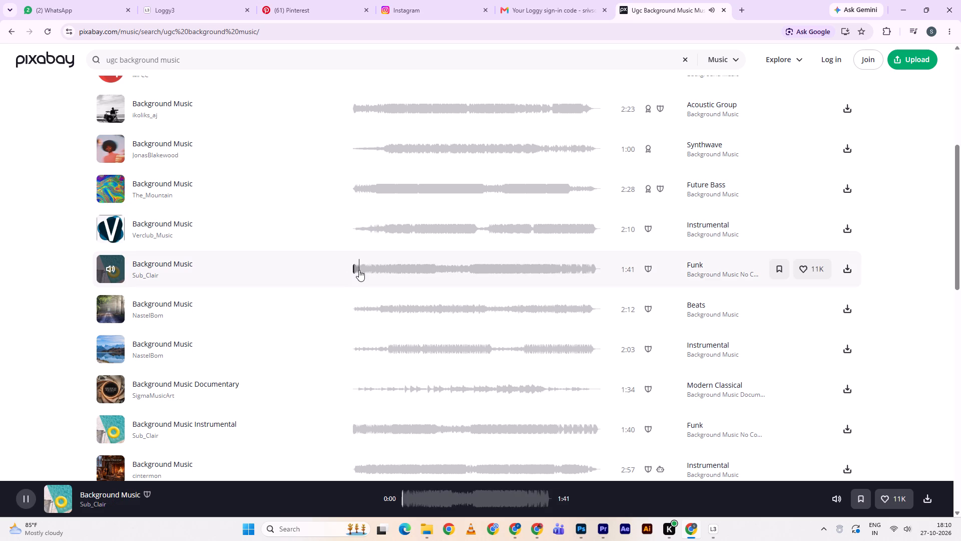
left_click(107, 312)
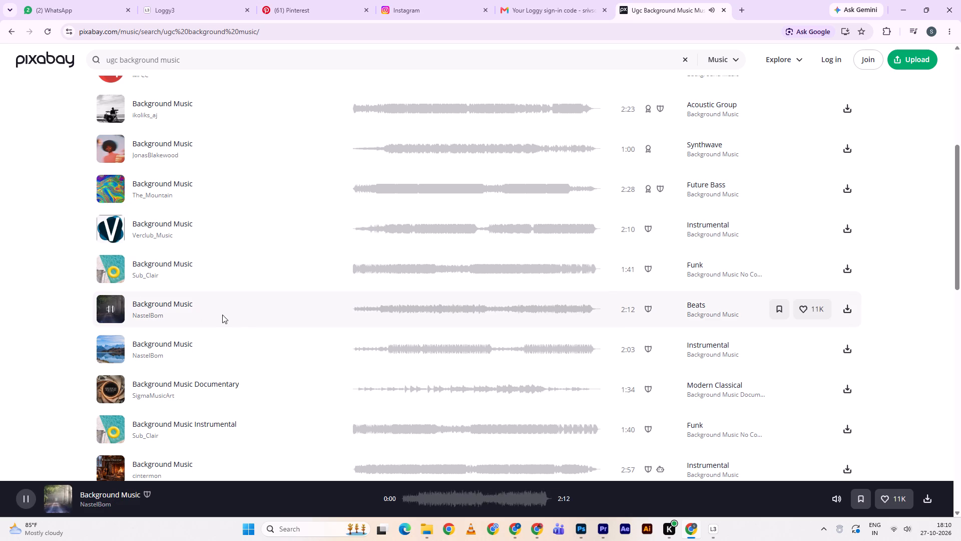
left_click(363, 311)
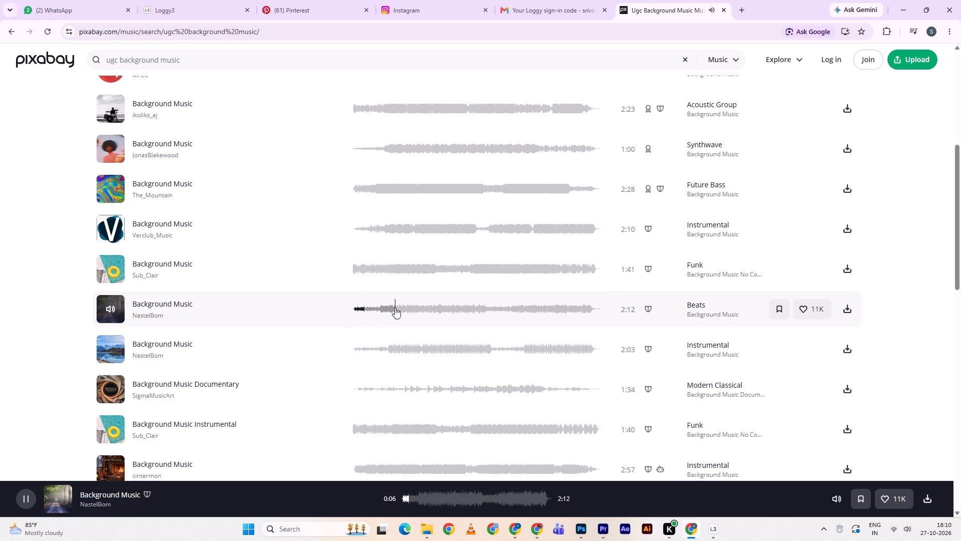
left_click(387, 312)
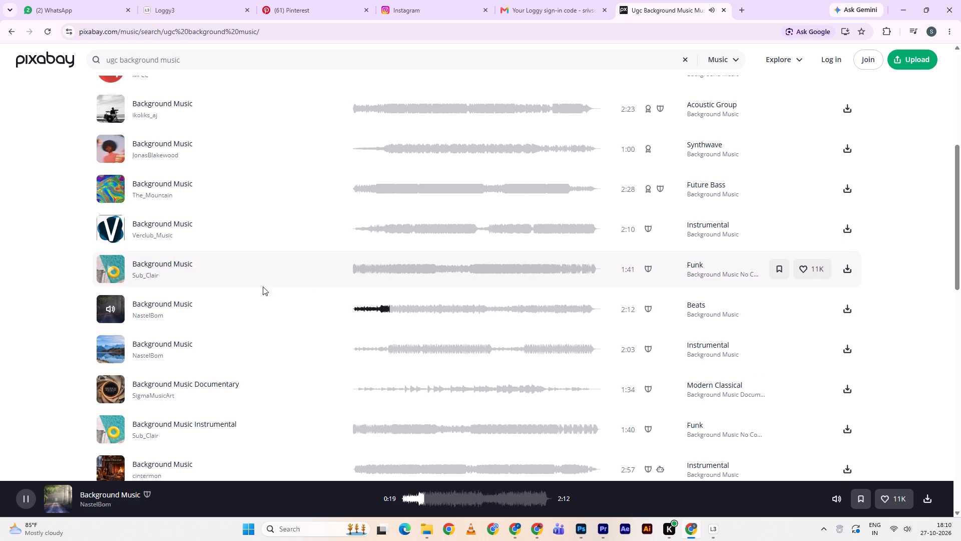
left_click(104, 265)
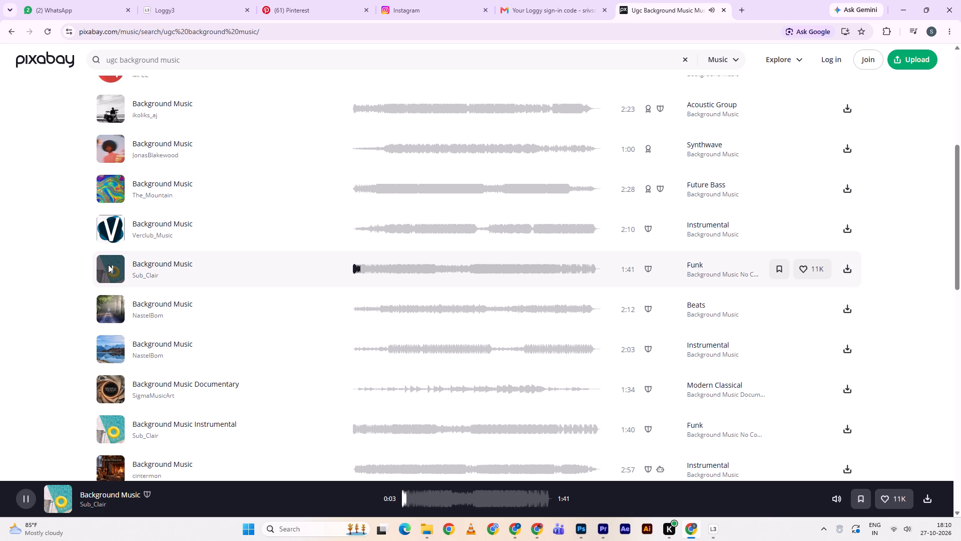
left_click(117, 262)
left_click(100, 307)
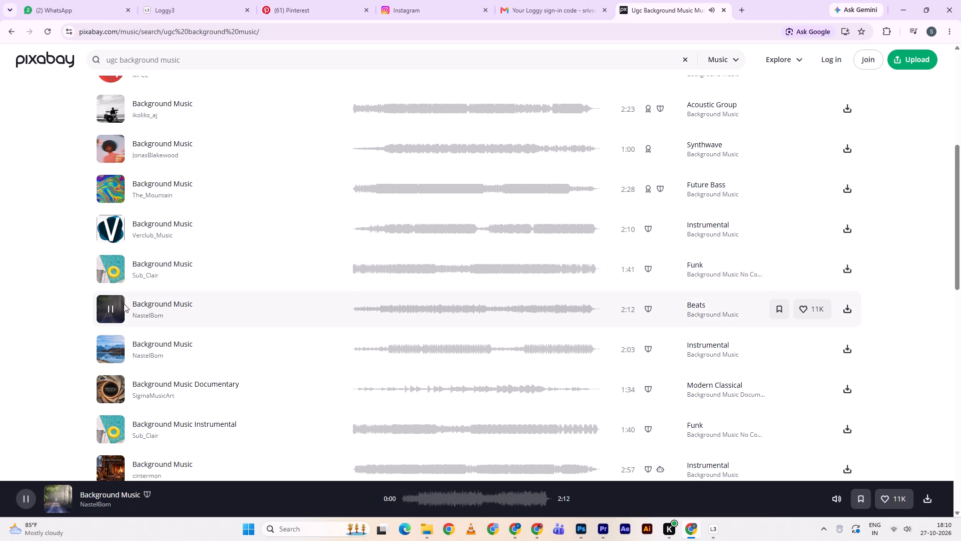
scroll(124, 304, "down", 1)
left_click(375, 256)
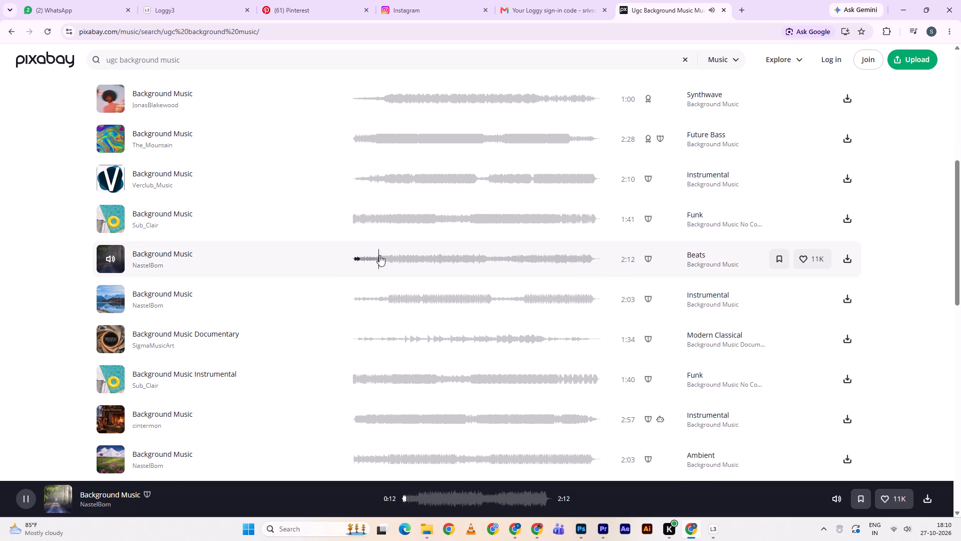
left_click(379, 254)
Preview NastelBom's 2:03 Instrumental track, SigmaMusicArt's Background Music Documentary, Sub_Clair's Background Music Instrumental and cintermon's Background Music.
left_click(105, 299)
scroll(116, 297, "down", 1)
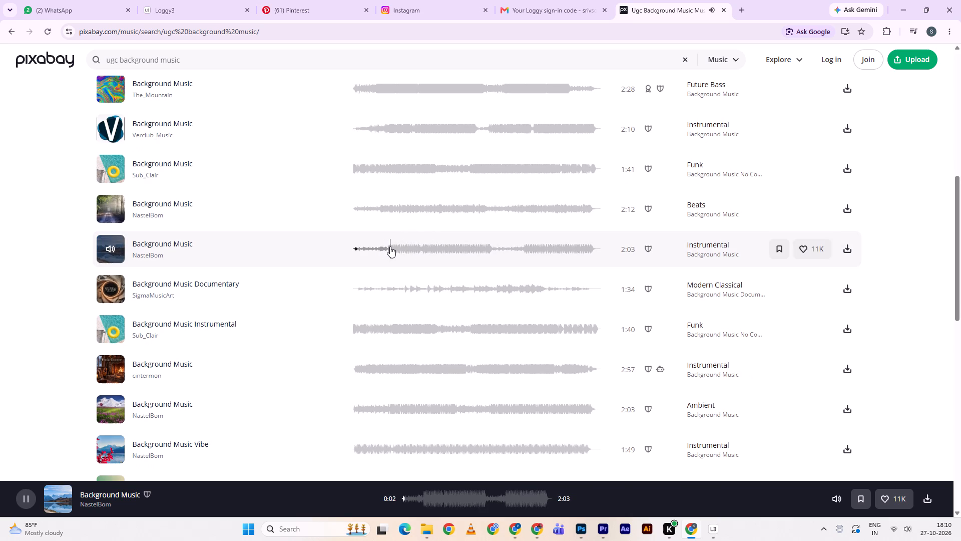
left_click(390, 246)
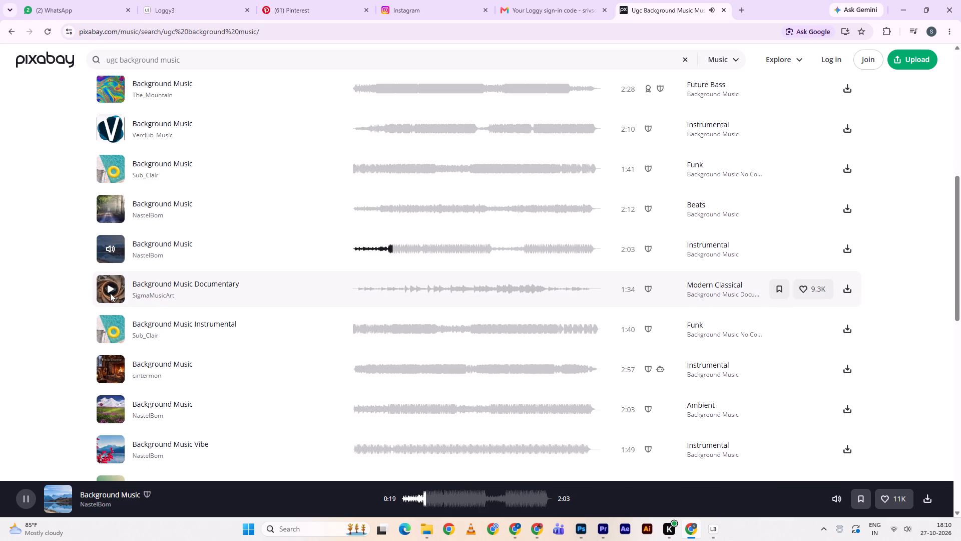
left_click(110, 293)
scroll(119, 287, "down", 1)
left_click(398, 241)
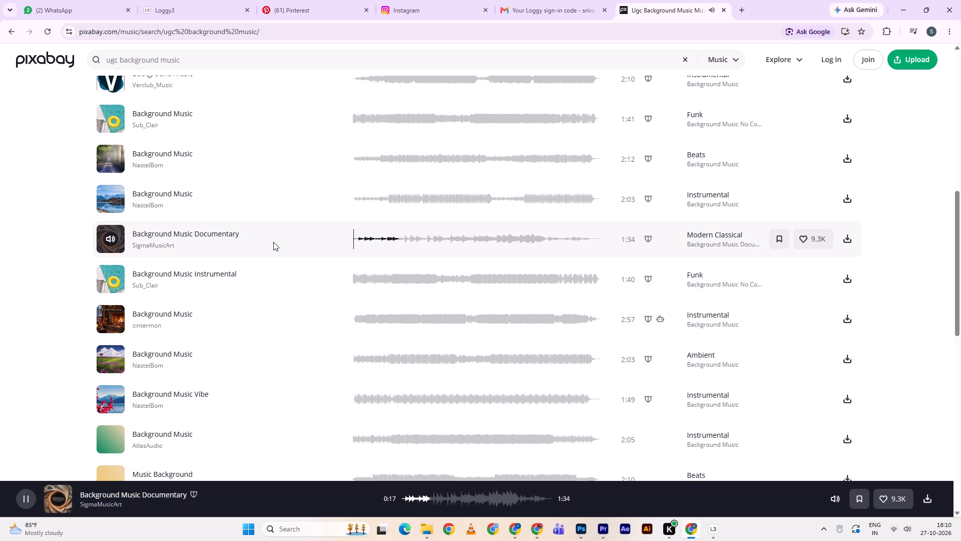
left_click(111, 282)
scroll(111, 282, "down", 1)
left_click(111, 270)
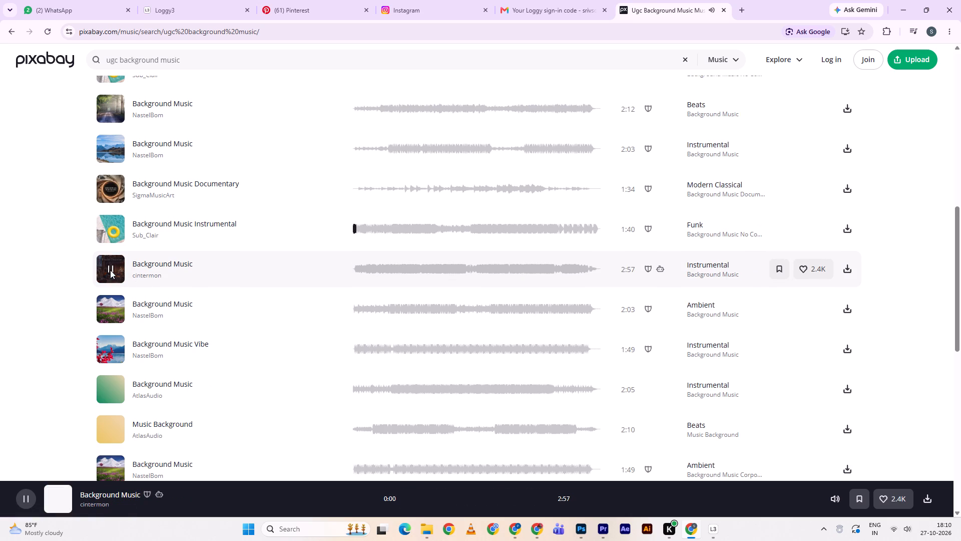
double_click(359, 270)
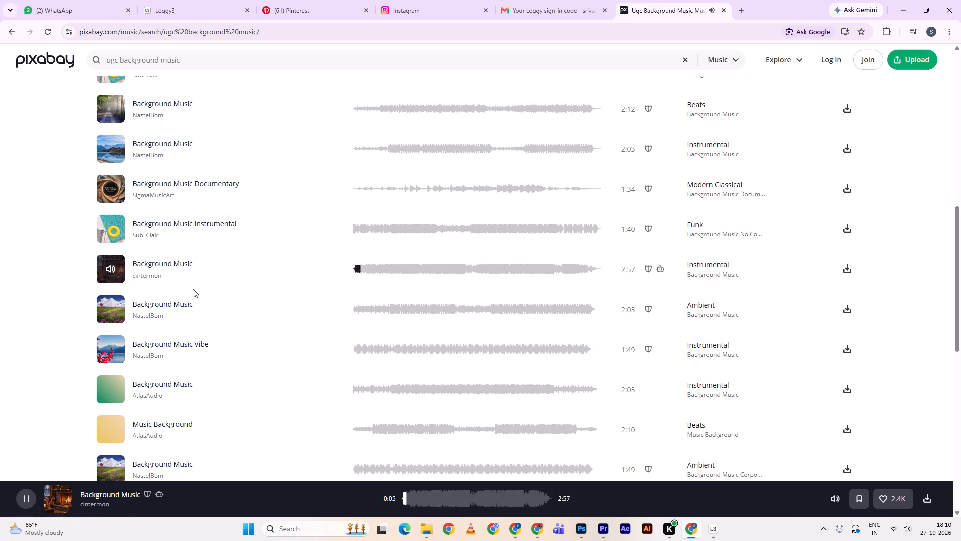
Preview NastelBom's 2:03 Ambient track and Background Music Vibe, listening from several points in each.
scroll(193, 289, "down", 1)
left_click(105, 254)
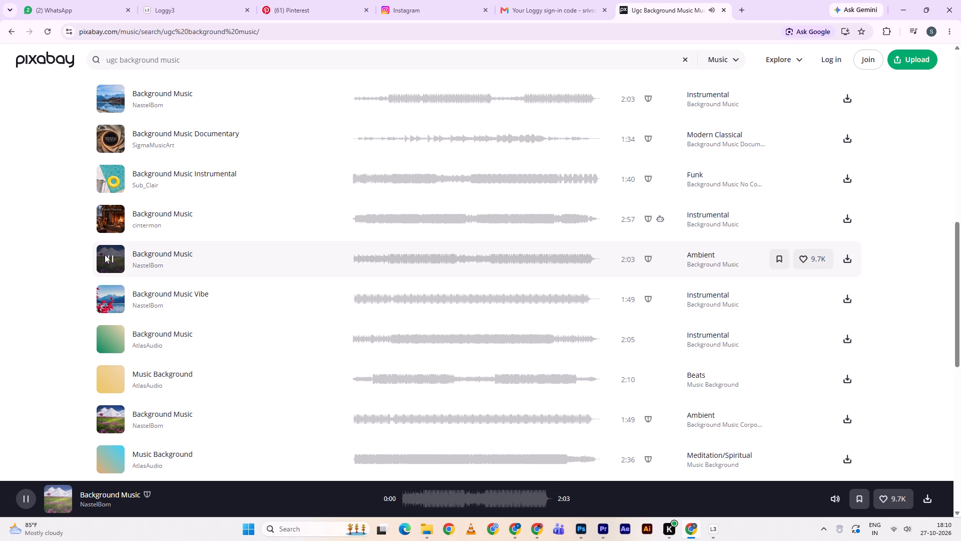
left_click(359, 252)
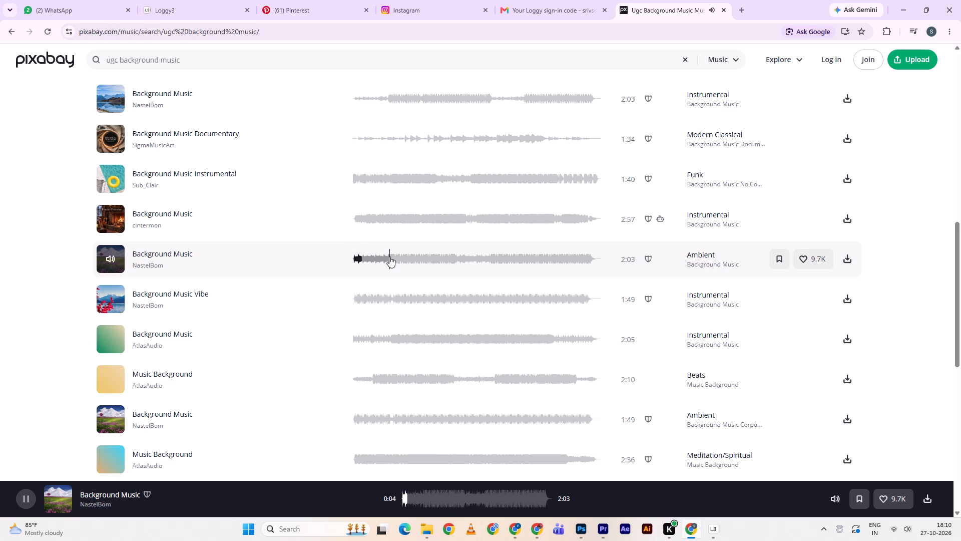
left_click(389, 256)
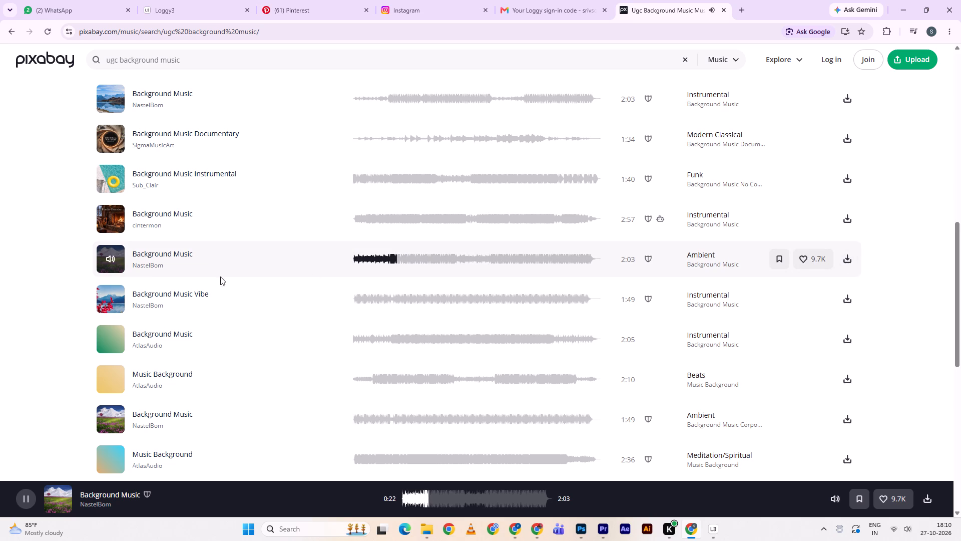
left_click(114, 296)
left_click(362, 302)
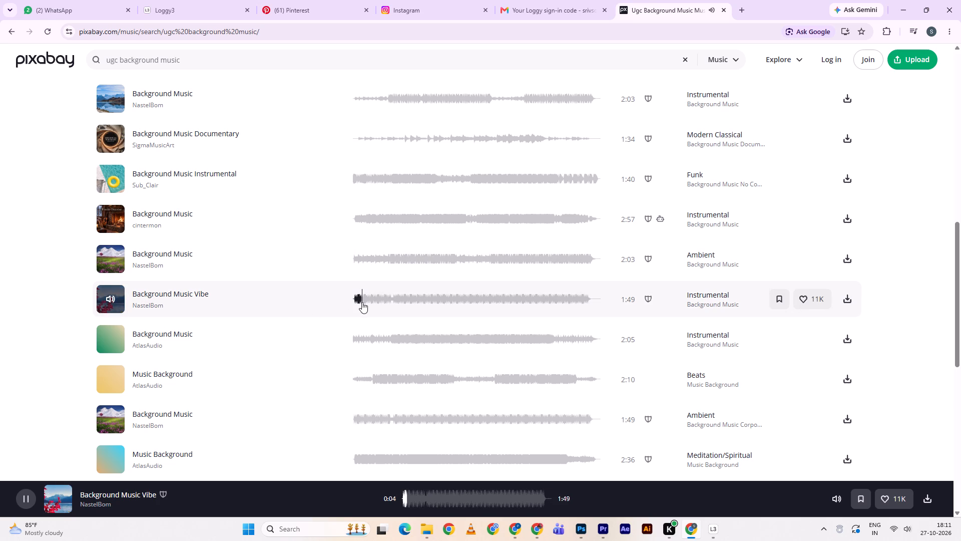
left_click(386, 301)
left_click(400, 298)
Preview AtlasAudio's 2:05 Instrumental Background Music track, sampling two points further into it.
scroll(179, 340, "down", 2)
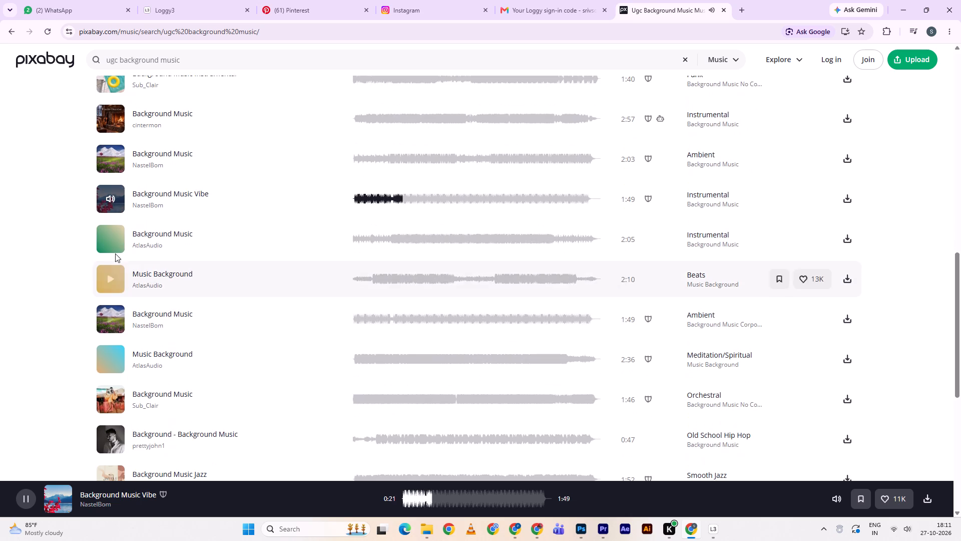
double_click(111, 241)
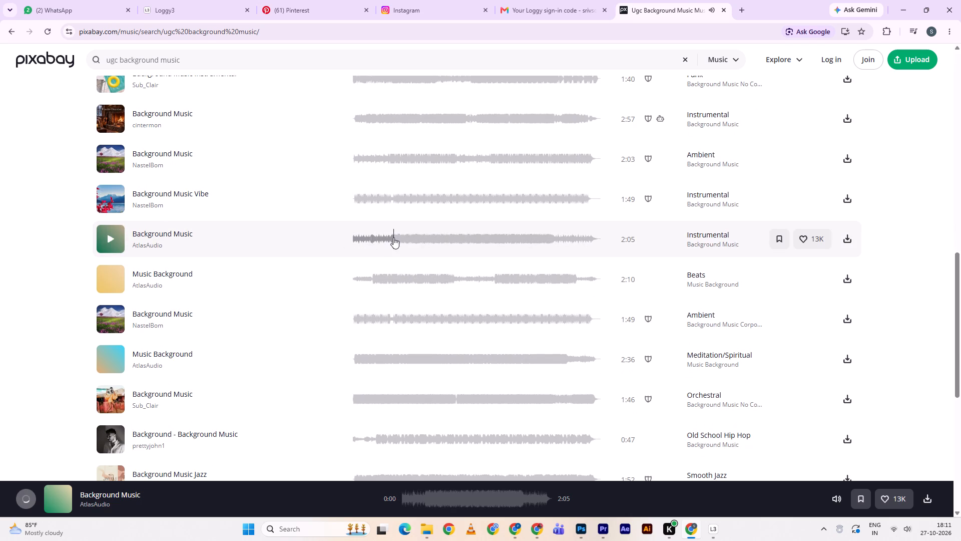
left_click(110, 238)
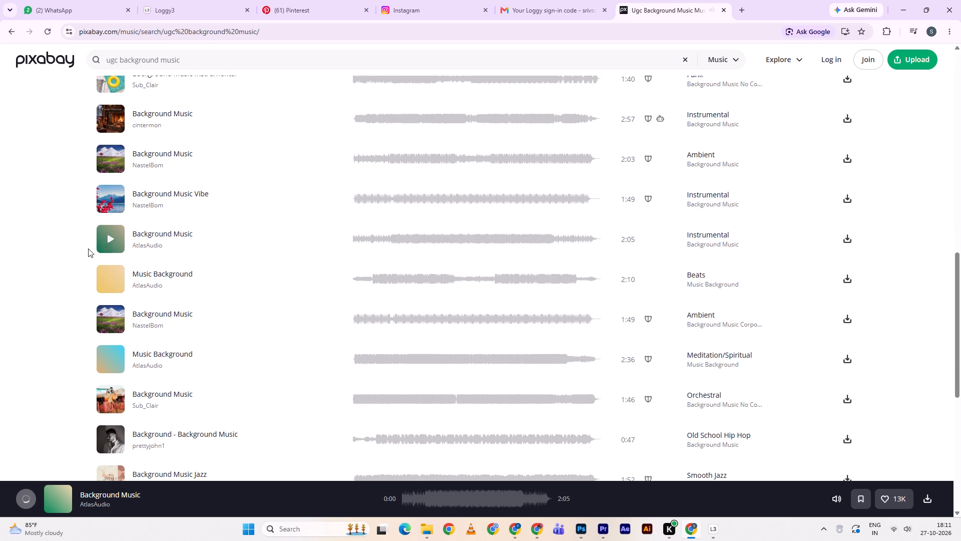
double_click(116, 234)
double_click(106, 239)
left_click(112, 196)
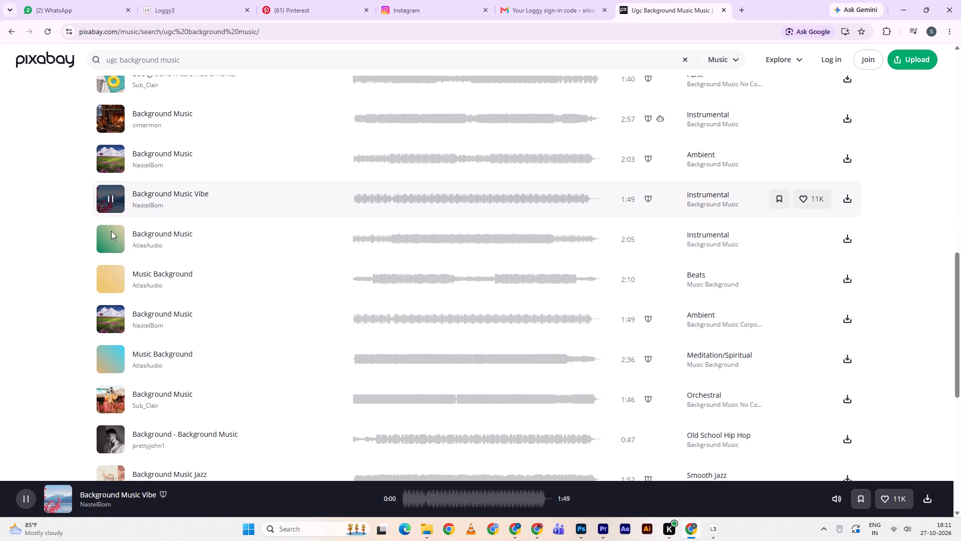
left_click(112, 239)
left_click(380, 242)
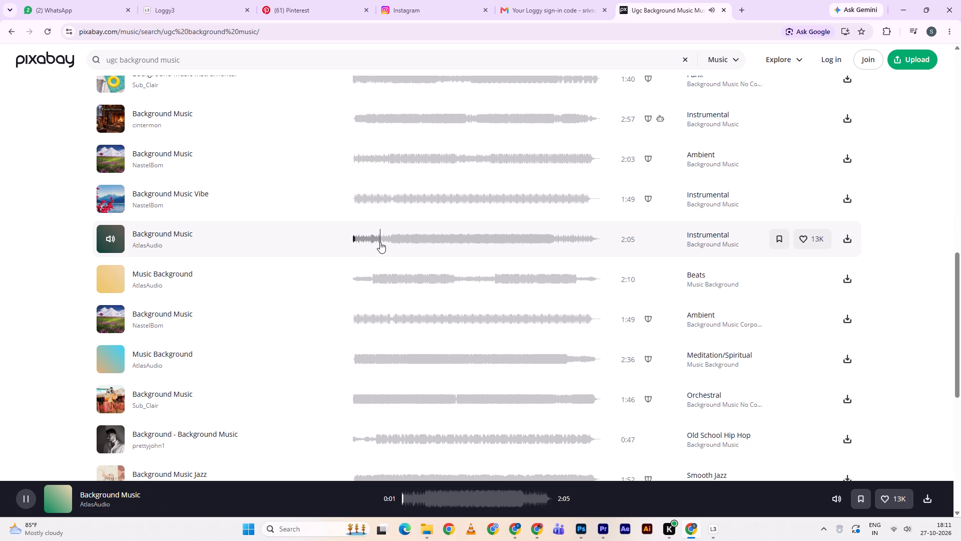
left_click(399, 239)
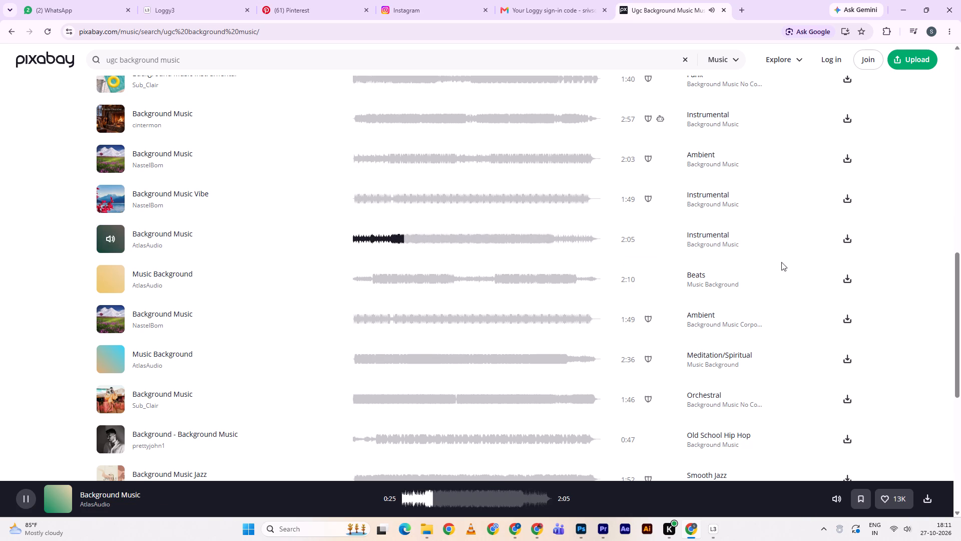
Download AtlasAudio's 2:05 Background Music track and stop its preview.
left_click(851, 240)
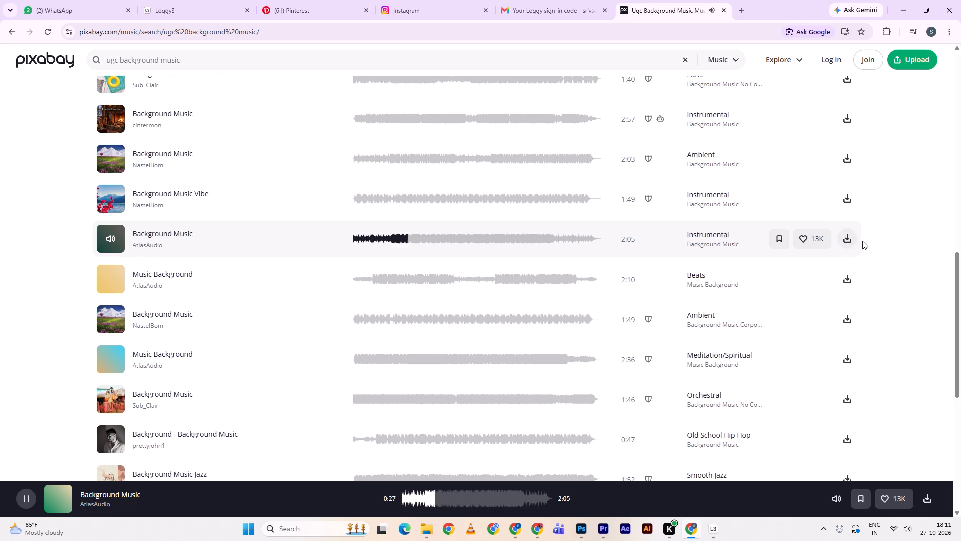
double_click(110, 234)
left_click(640, 126)
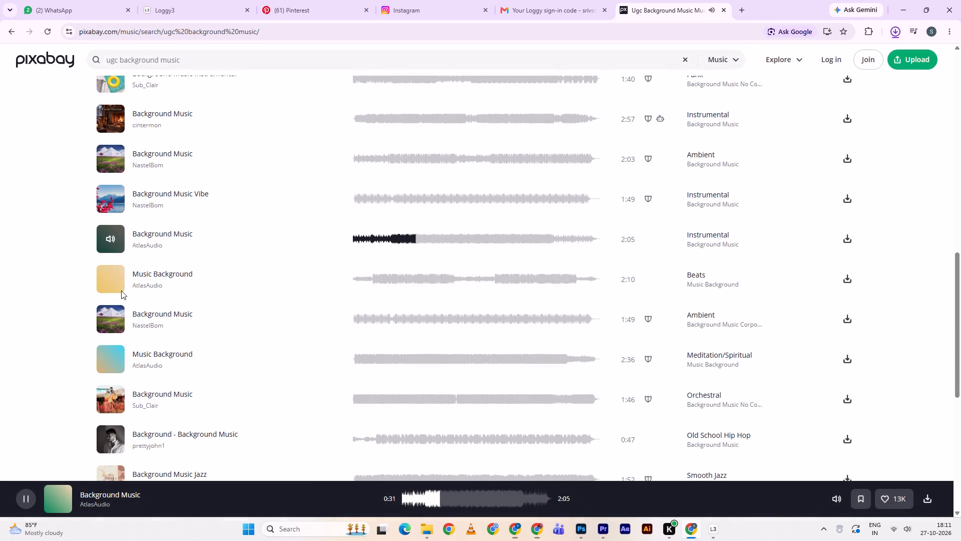
double_click(106, 242)
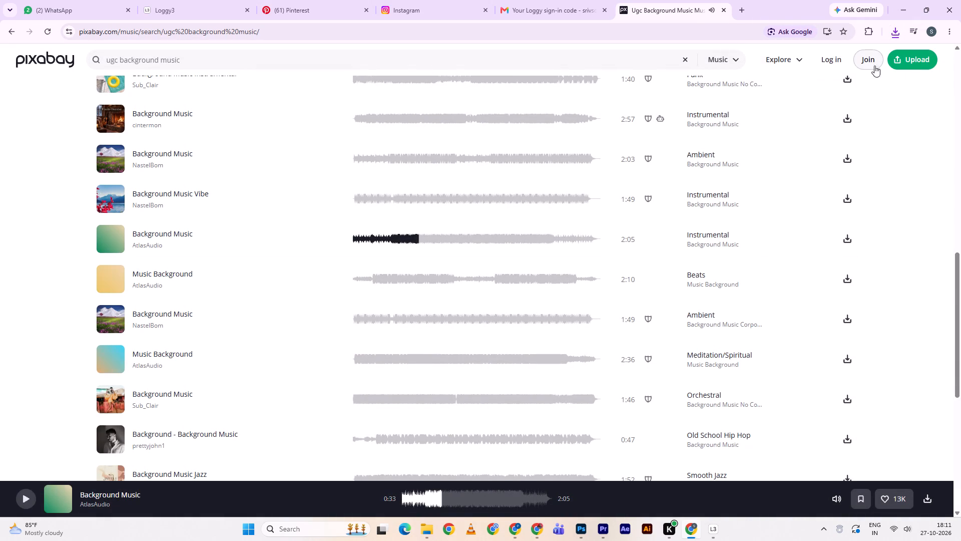
Locate the downloaded atlasaudio-background-music-610019.mp3 in its folder and import it into the Premiere egg curry project.
left_click(899, 25)
double_click(869, 75)
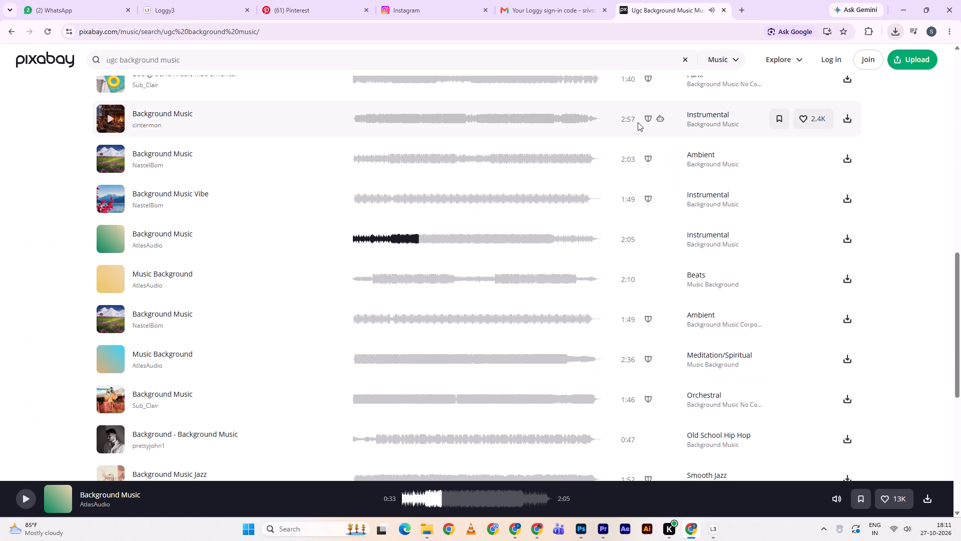
scroll(344, 241, "up", 1)
left_click(899, 33)
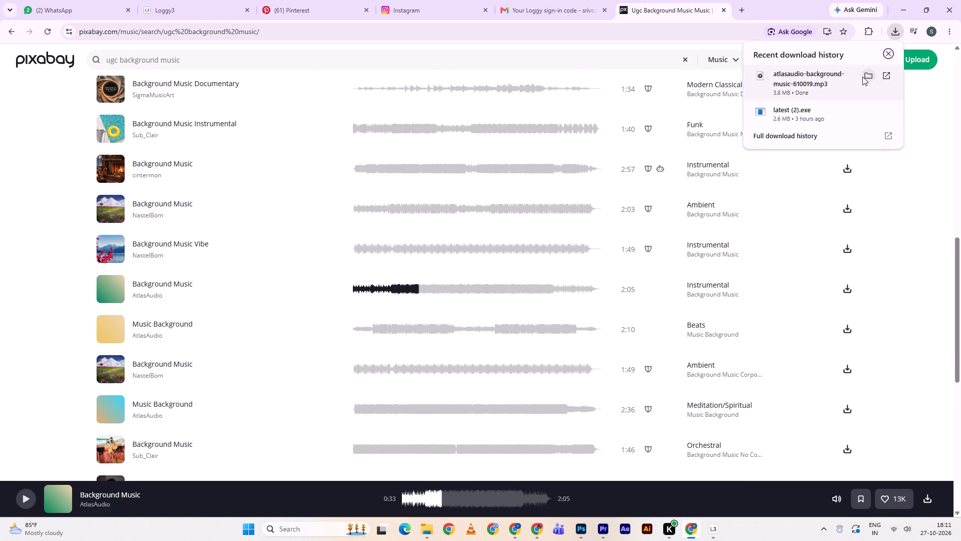
left_click(861, 77)
left_click_drag(155, 288, 187, 306)
key("alt+Tab")
key("alt+Tab")
key("alt+Tab")
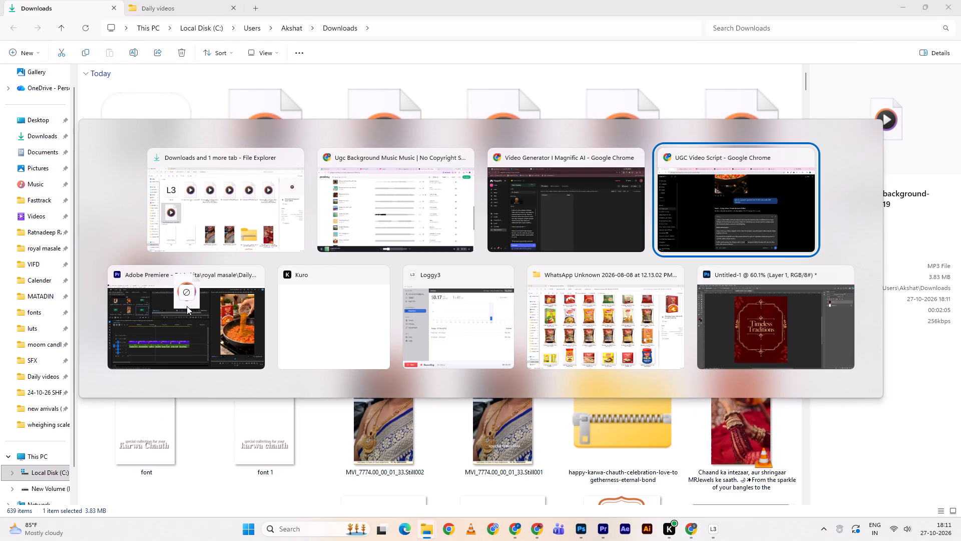
left_click_drag(187, 306, 180, 174)
key("alt+Tab")
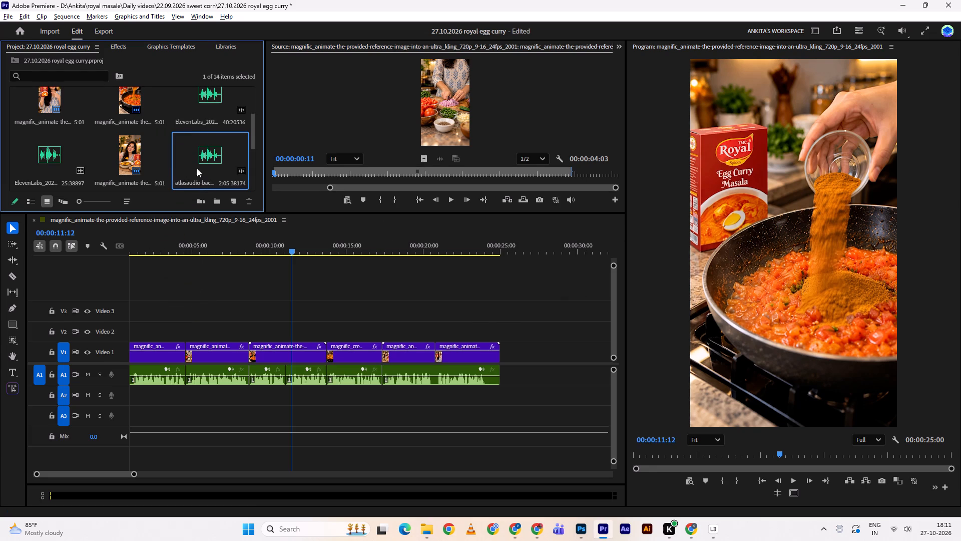
Place the AtlasAudio music on audio track A2 at the start of the sequence, beneath the voiceover.
left_click_drag(206, 153, 127, 396)
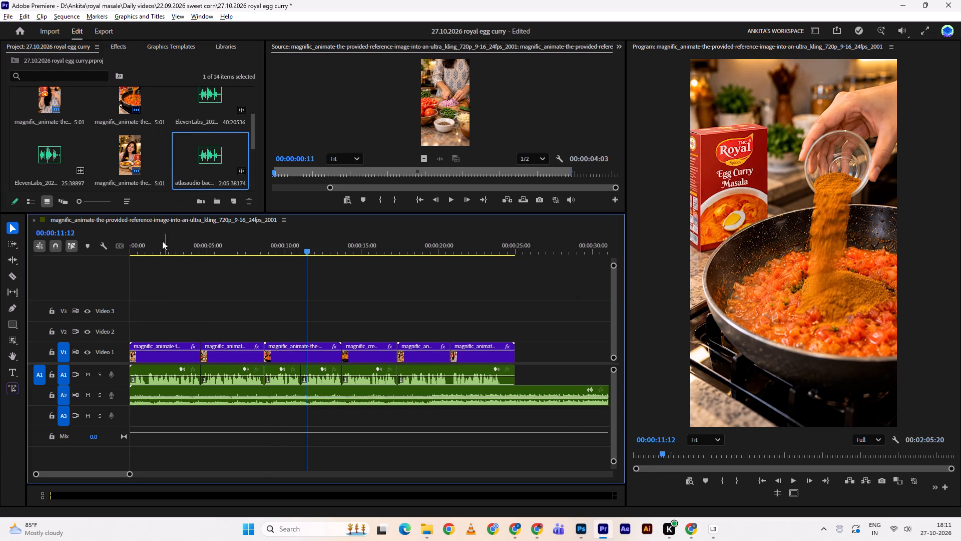
Play the sequence from the beginning to hear the music with the voiceover.
left_click_drag(161, 241, 119, 251)
key("space")
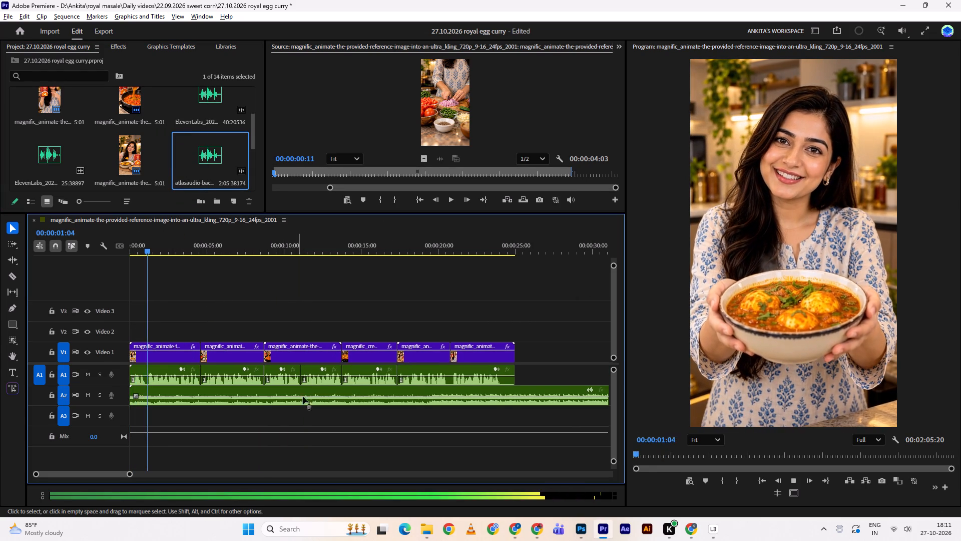
left_click(305, 399)
scroll(324, 48, "up", 5)
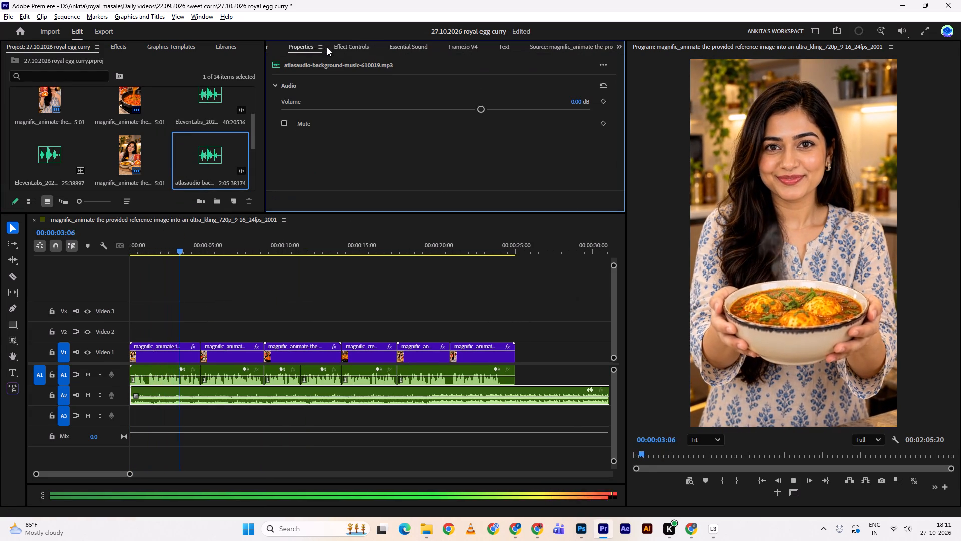
left_click_drag(576, 102, 552, 104)
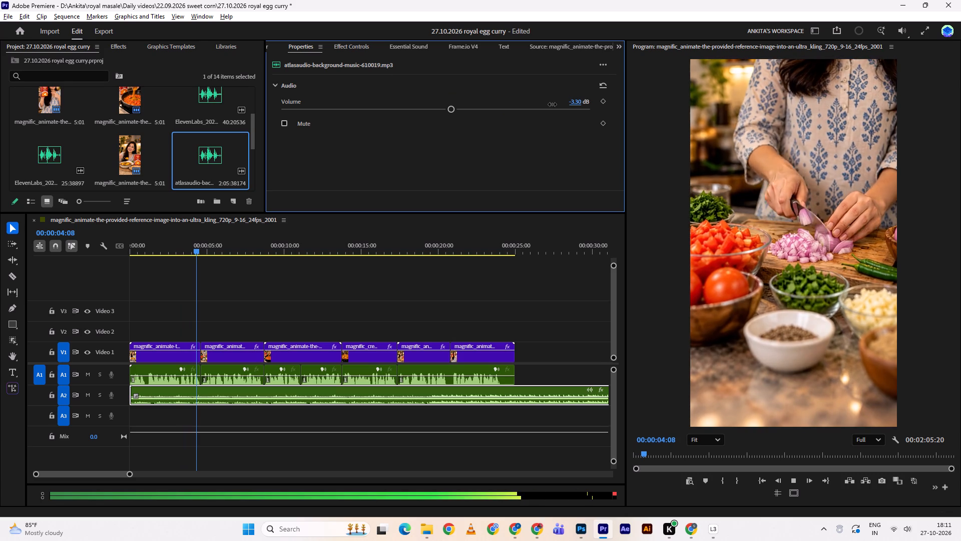
left_click_drag(552, 104, 527, 105)
left_click(527, 105)
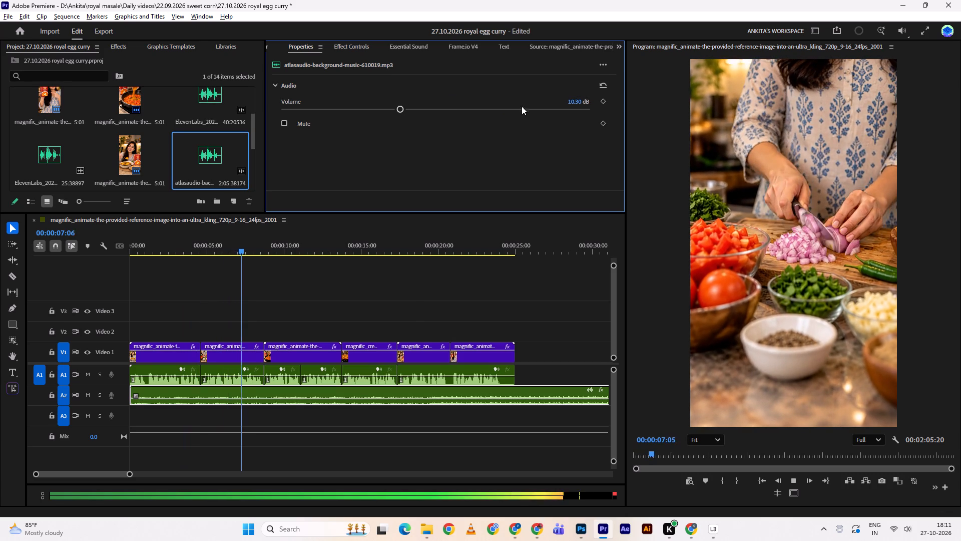
double_click(418, 299)
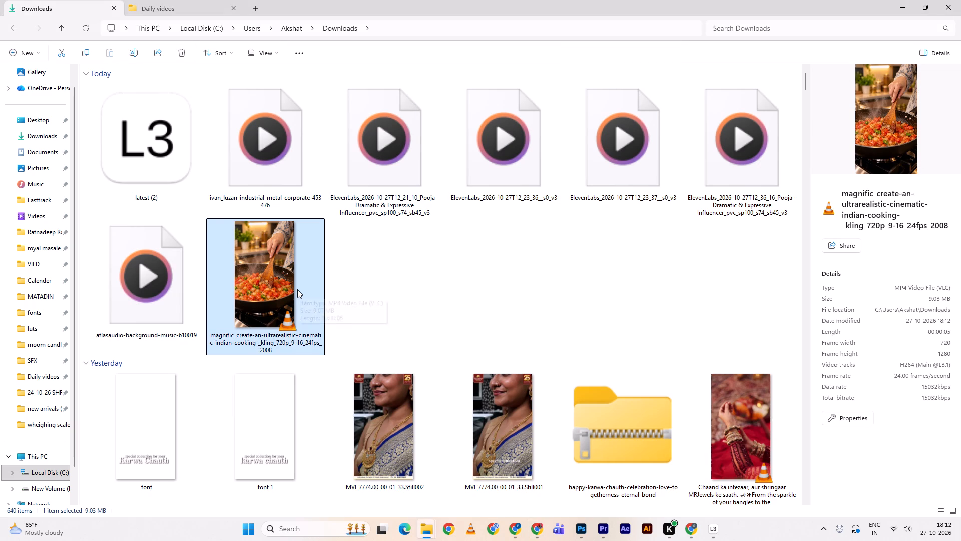
Move the downloaded magnific_create-an-ultrarealistic-cinematic-indian-cooking video from Downloads into the Daily videos folder.
key("ctrl+x")
left_click(157, 0)
scroll(396, 296, "down", 3)
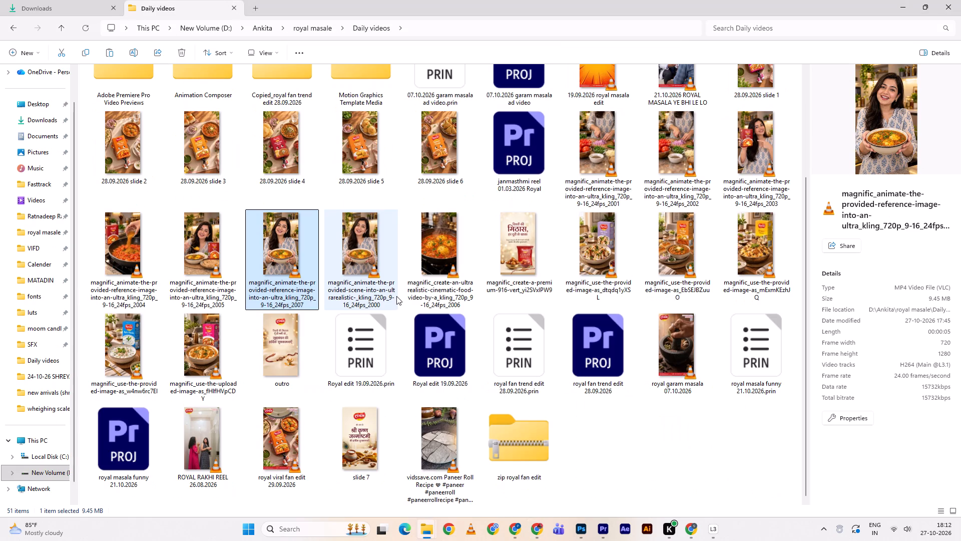
key("ctrl+v")
Import the magnific_create-an-ultrarealistic-cinematic-indian-cooking clip ending in 2008 from Daily videos into the Premiere project.
left_click_drag(524, 249, 532, 281)
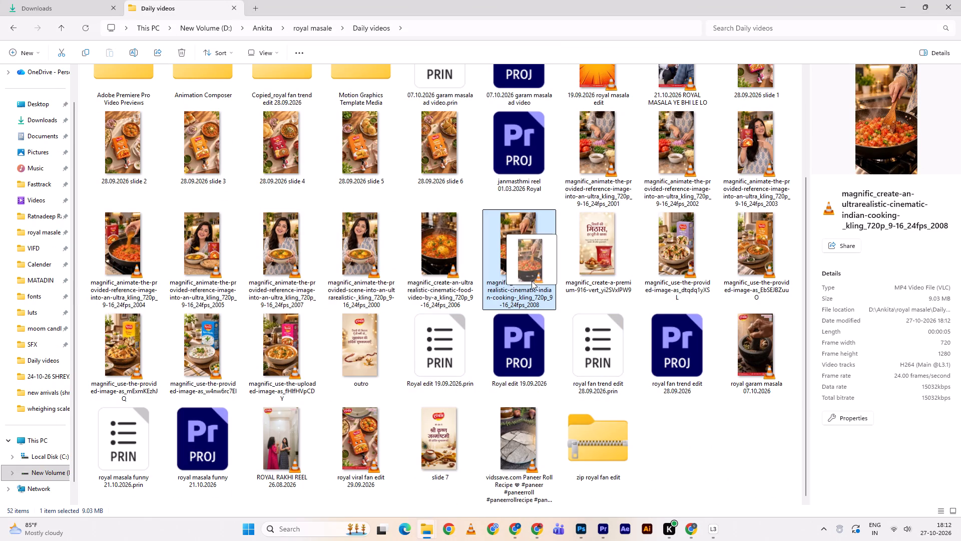
left_click_drag(532, 281, 140, 141)
key("alt+Tab")
key("alt+Tab")
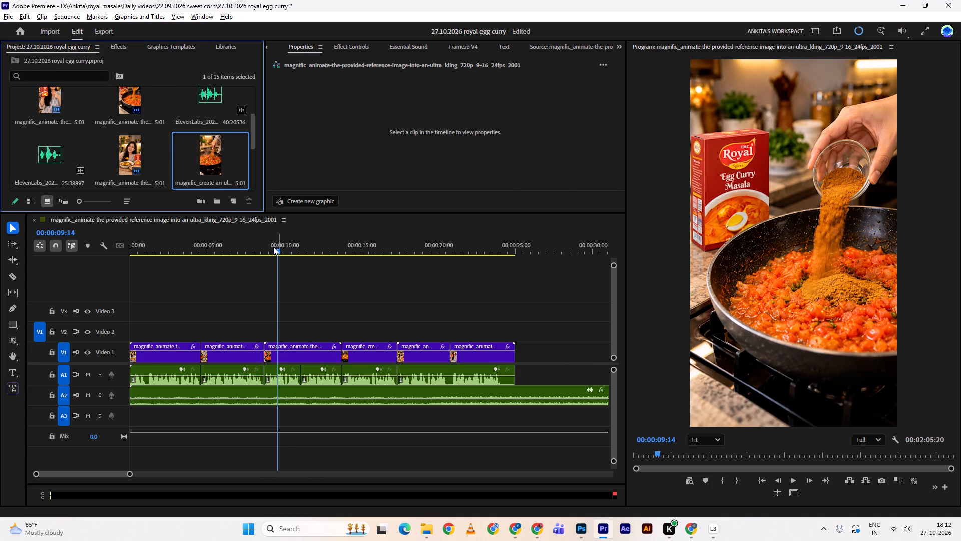
Shift the video and voiceover clips from the masala-pouring shot onward about 9 seconds later, leaving the music in place.
left_click_drag(275, 247, 262, 245)
key("space")
key("space")
left_click_drag(301, 304, 442, 380)
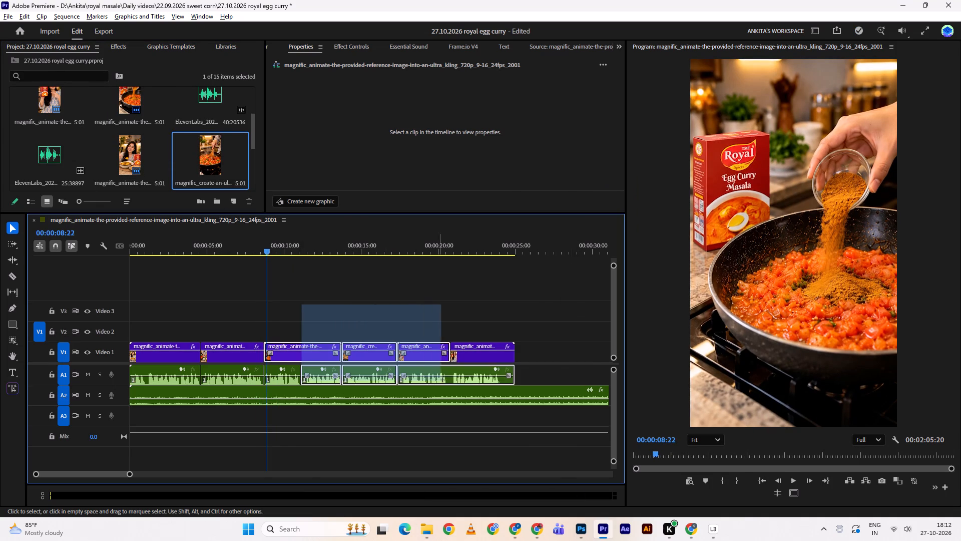
left_click_drag(442, 380, 501, 381)
left_click(274, 369, "shift")
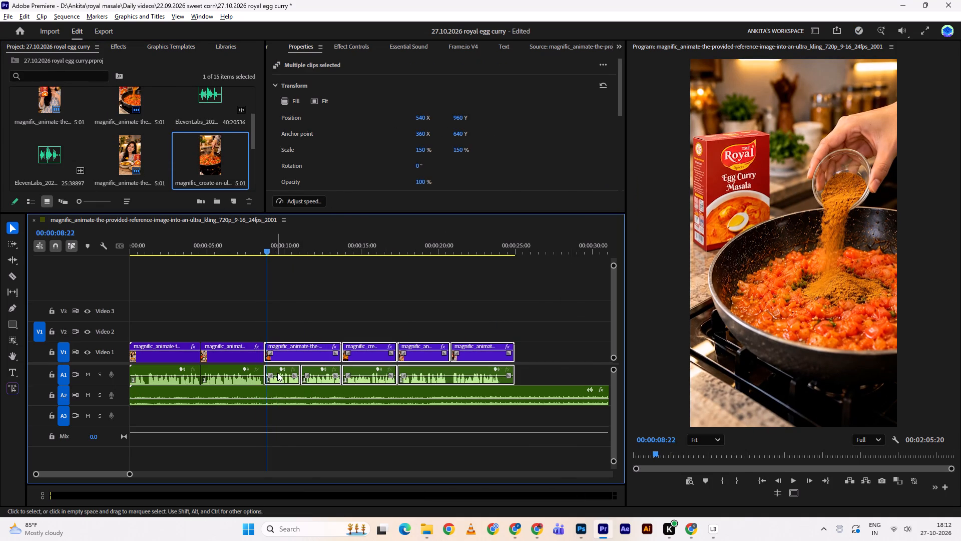
left_click_drag(275, 372, 418, 378)
Place the new pan-stirring clip on V1 in the gap, directly after the onion-chopping clip.
left_click_drag(208, 154, 283, 314)
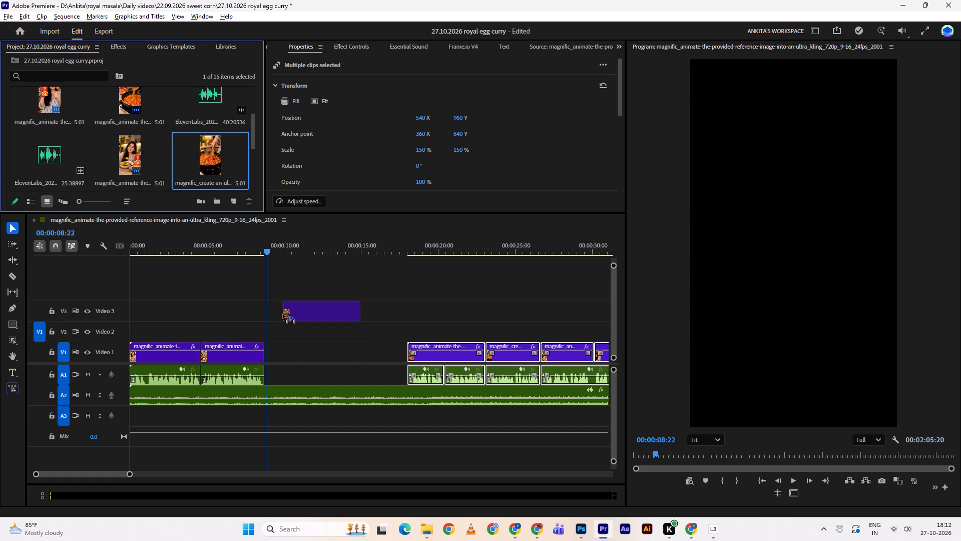
left_click_drag(283, 314, 265, 360)
Audition the 25-second and 40-second ElevenLabs recordings to find the voiceover line for the new stirring shot.
left_click_drag(263, 248, 254, 248)
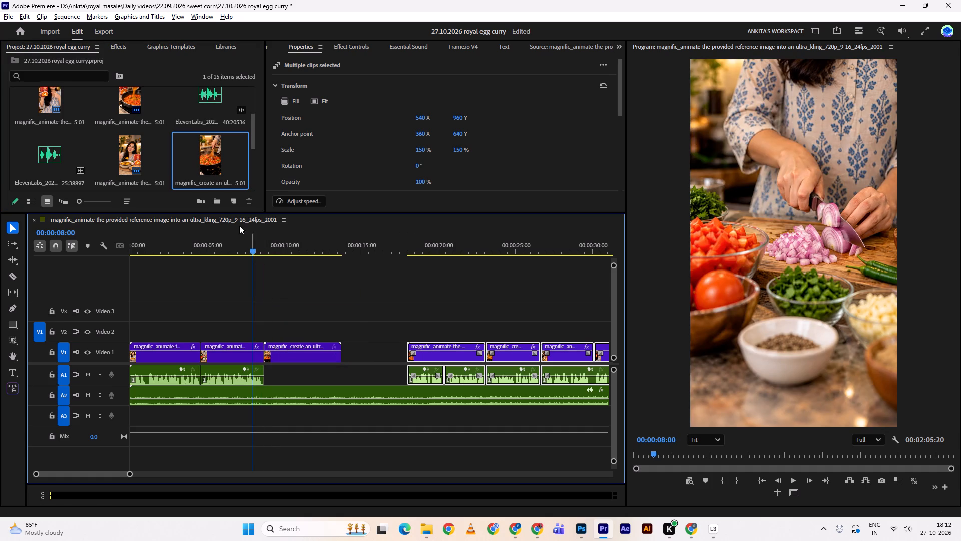
double_click(50, 157)
key("space")
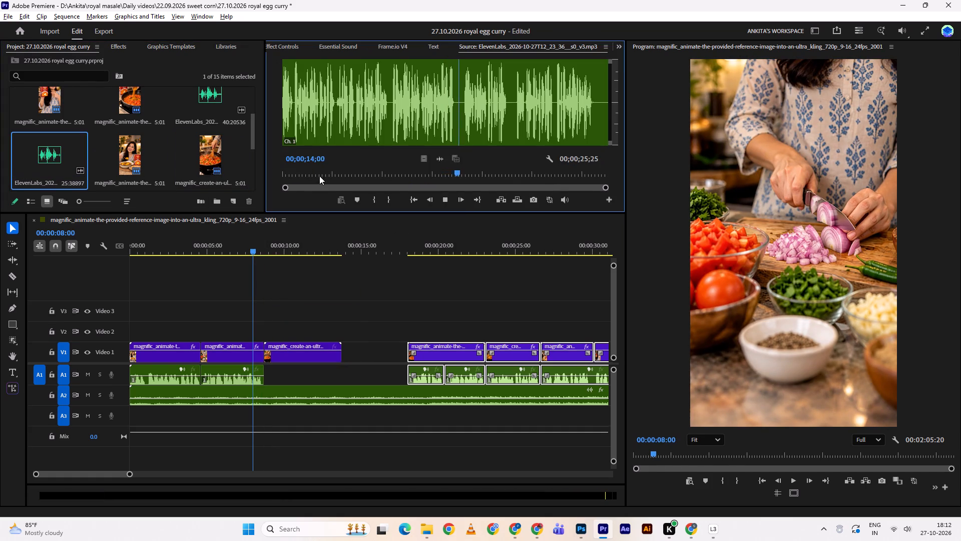
left_click_drag(324, 172, 257, 179)
double_click(226, 100)
key("space")
left_click_drag(324, 173, 290, 175)
scroll(200, 126, "up", 2)
scroll(200, 126, "down", 4)
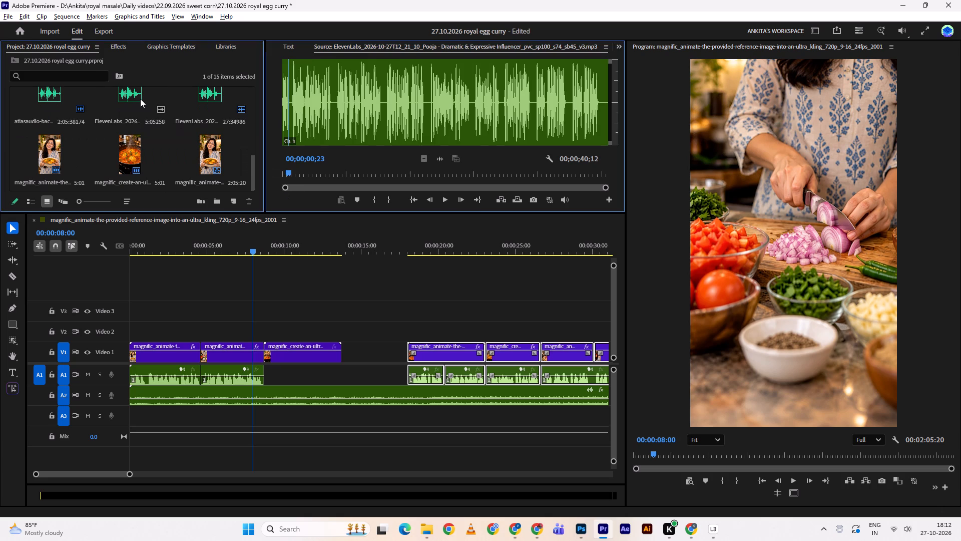
Audition the 5-second ElevenLabs 12_36_16 voiceover and place it on A1 beneath the start of the stirring clip.
double_click(140, 99)
key("space")
left_click_drag(312, 173, 274, 174)
left_click(273, 174)
key("space")
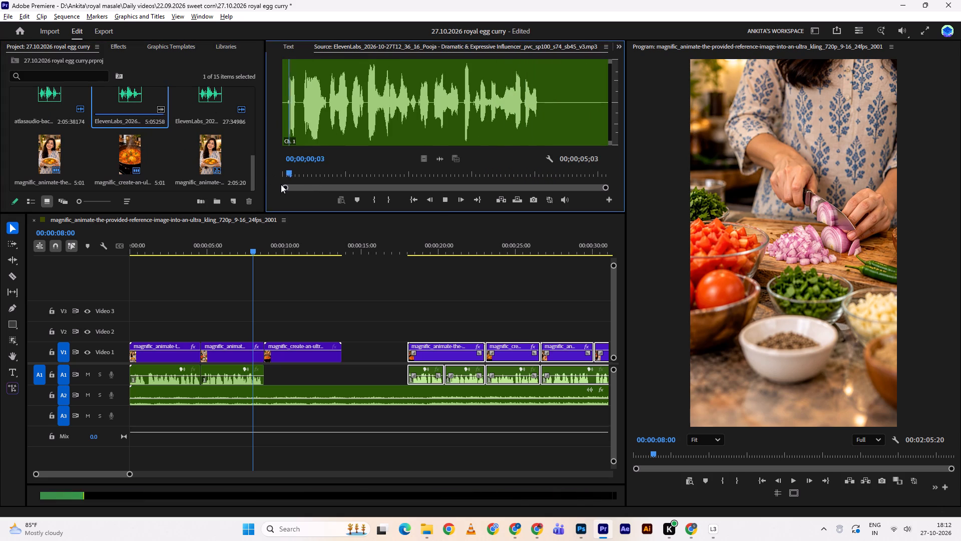
key("space")
left_click_drag(439, 158, 265, 369)
key("space")
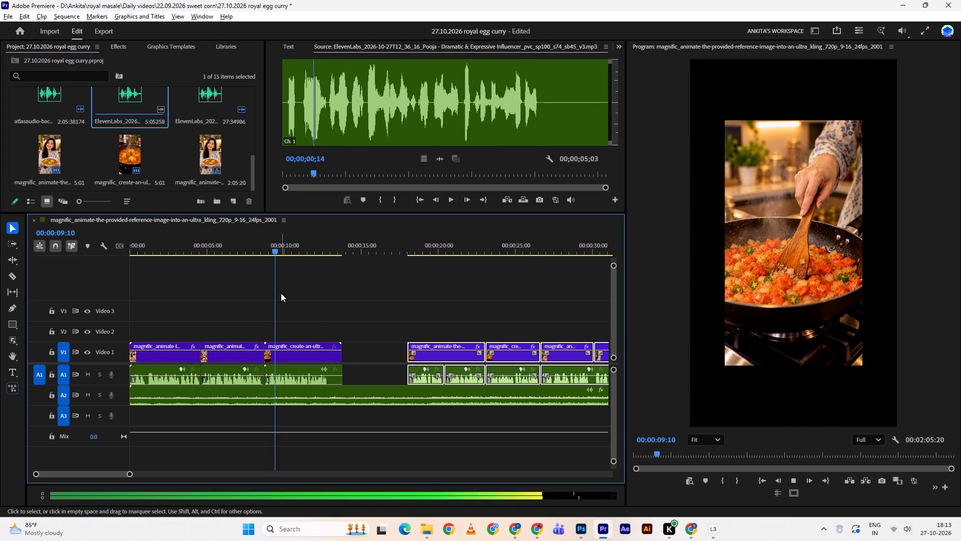
key("space")
Scale the pan-stirring clip on V1 to fill the vertical frame.
left_click_drag(314, 316, 299, 368)
left_click(299, 368)
key("f")
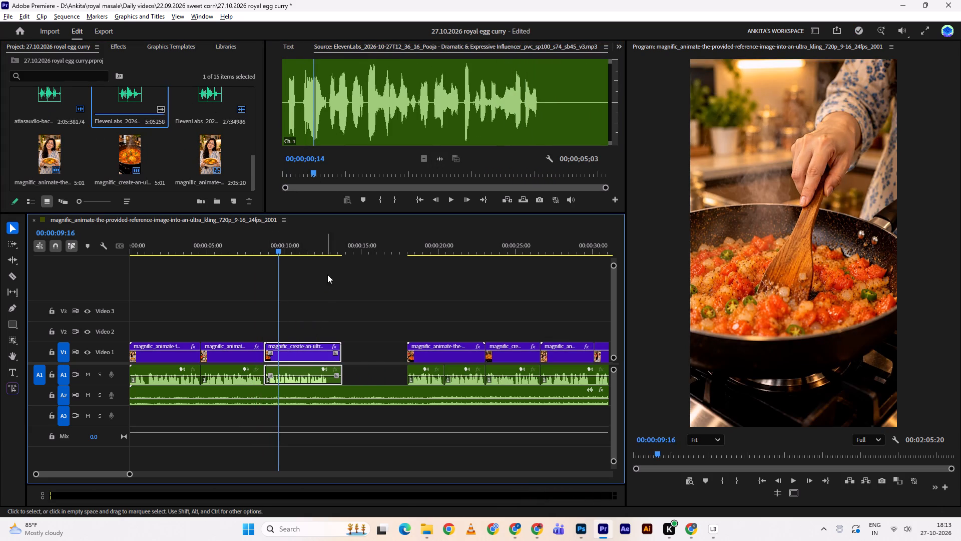
Play through the new voiceover line and trim the stirring clip and its voiceover to end at 00:00:13:02.
left_click_drag(275, 245, 249, 254)
left_click(318, 308)
key("space")
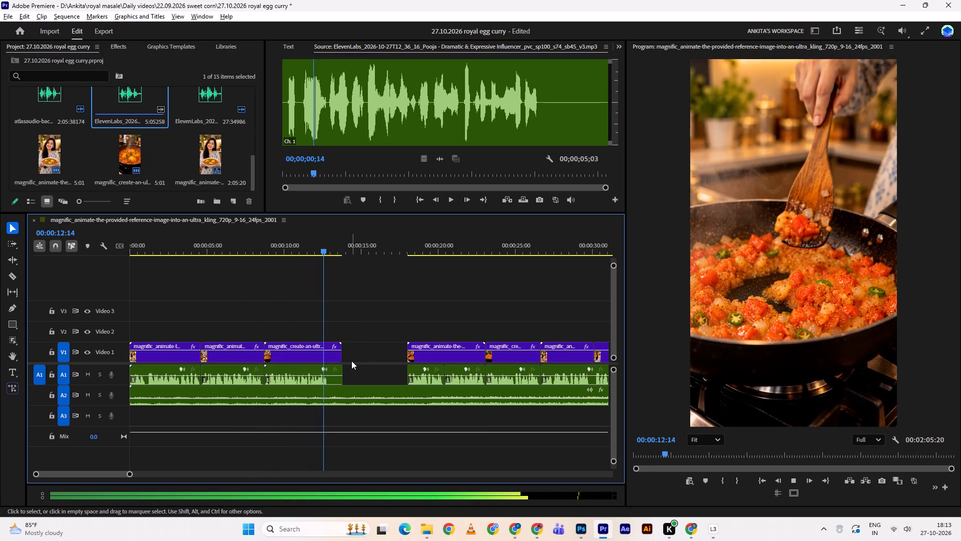
key("space")
left_click_drag(362, 325, 341, 364)
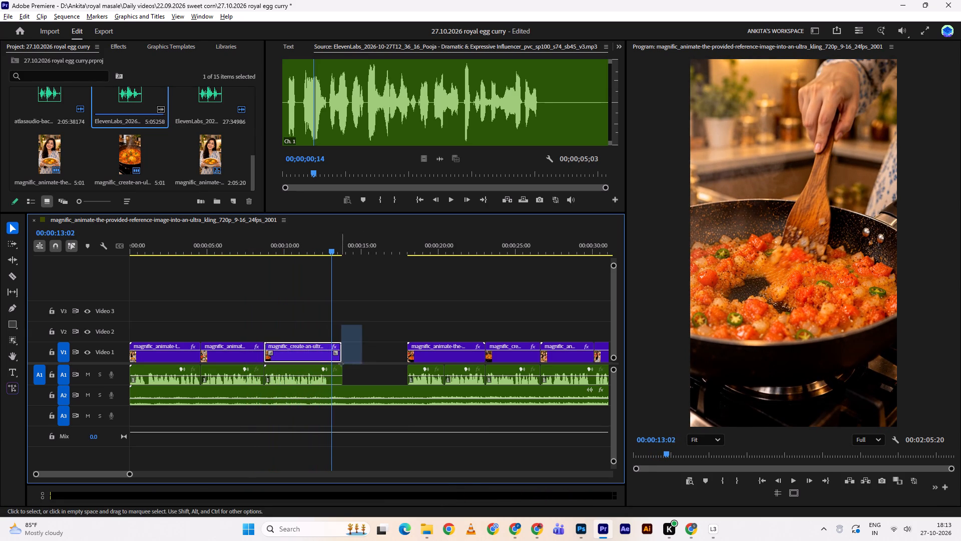
left_click_drag(341, 364, 341, 375)
left_click(341, 375)
left_click_drag(344, 363, 333, 362)
left_click_drag(344, 362, 335, 363)
Close the gap between the stirring clip and the masala-pouring clip, moving all following video and voiceover clips earlier.
double_click(347, 355)
key("d")
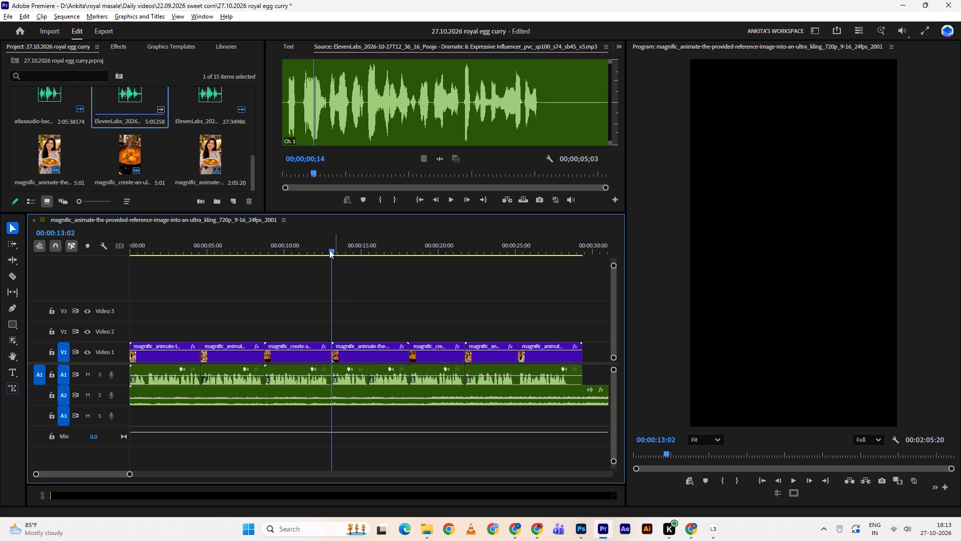
Play across the cut after the stirring clip and trim the stirring clip and its voiceover to end at 00:00:13:01.
left_click_drag(325, 250, 317, 252)
left_click(317, 252)
key("space")
left_click(361, 304)
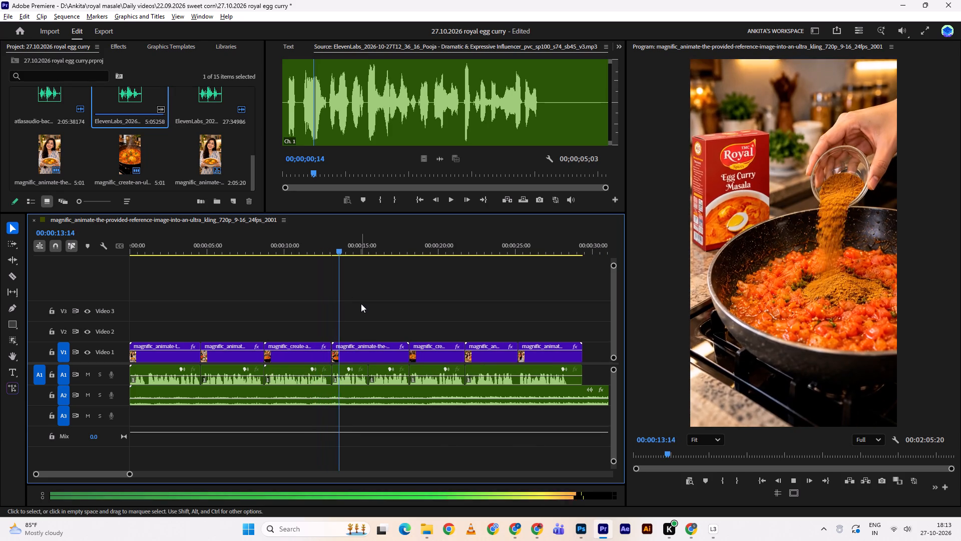
left_click_drag(344, 262, 329, 263)
left_click_drag(337, 255, 324, 251)
left_click(324, 251)
scroll(333, 306, "up", 3, "alt")
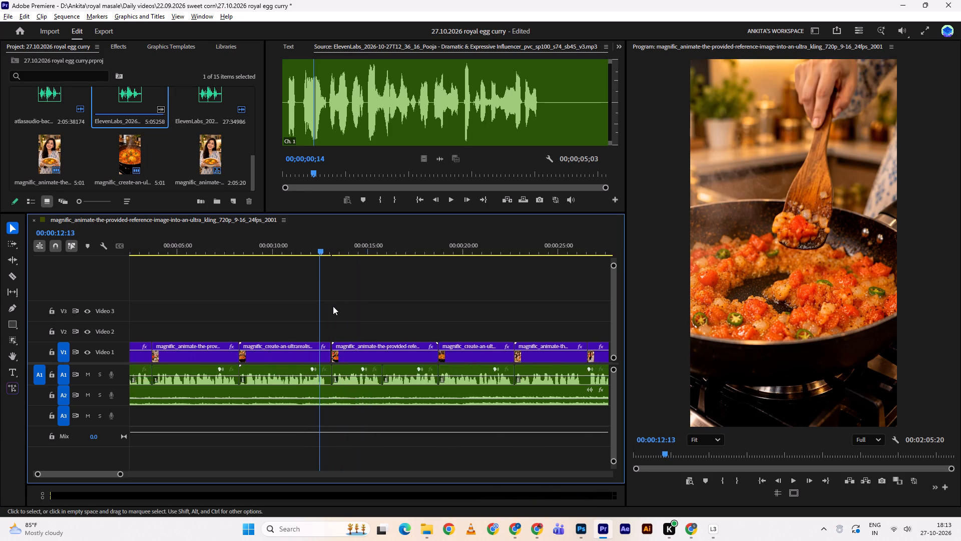
scroll(333, 306, "up", 10, "alt")
key("space")
key("space")
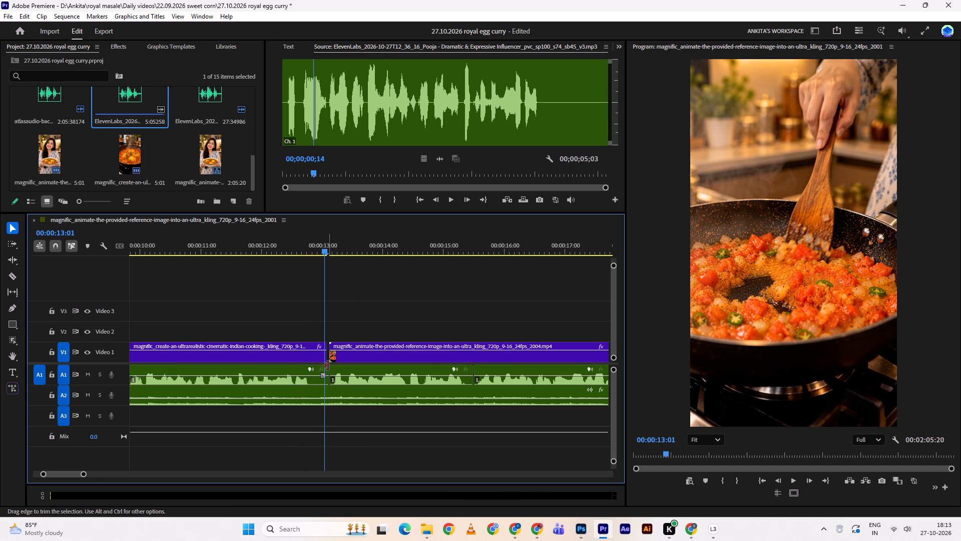
scroll(328, 369, "up", 8, "alt")
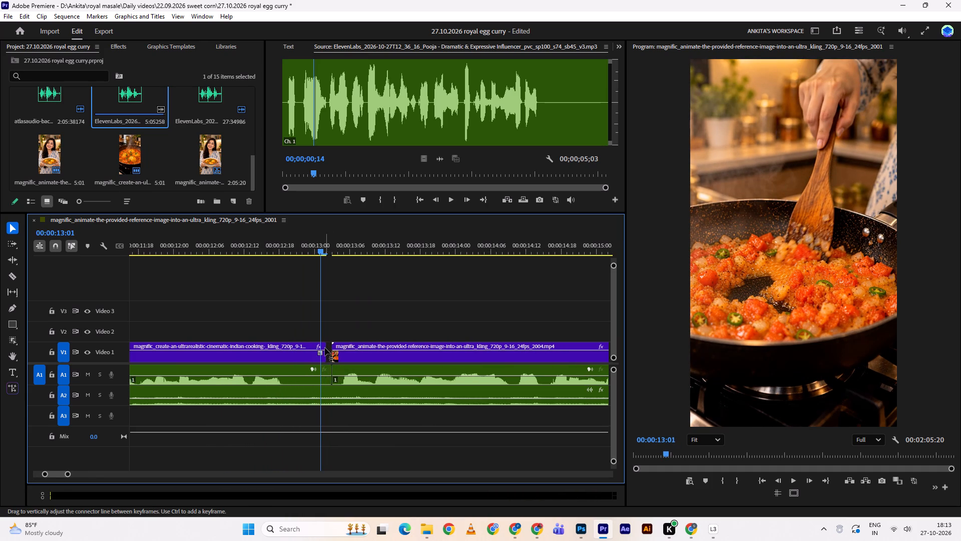
left_click(325, 348)
left_click(327, 343)
left_click_drag(325, 343, 320, 341)
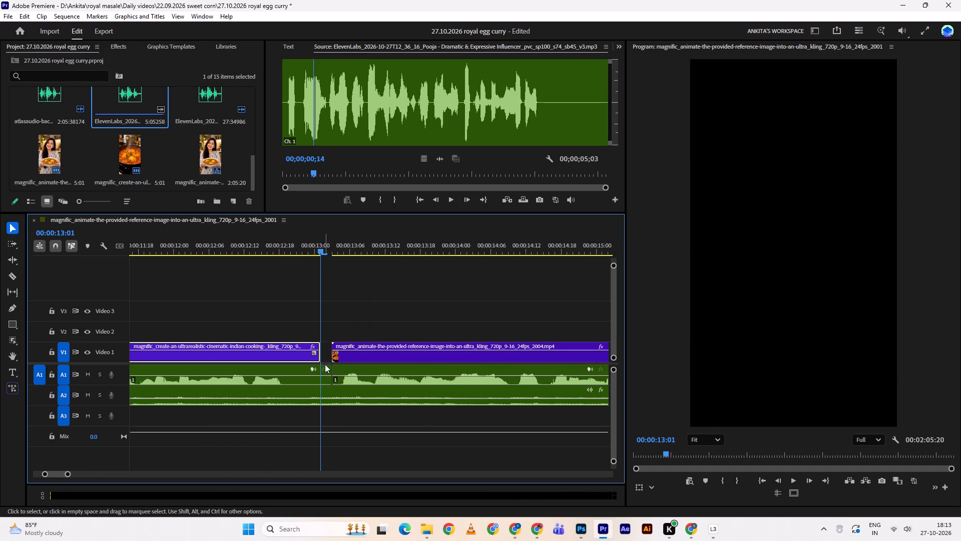
left_click_drag(325, 365, 313, 364)
Close the gap between the stirring clip and the masala-pouring clip.
left_click(326, 357)
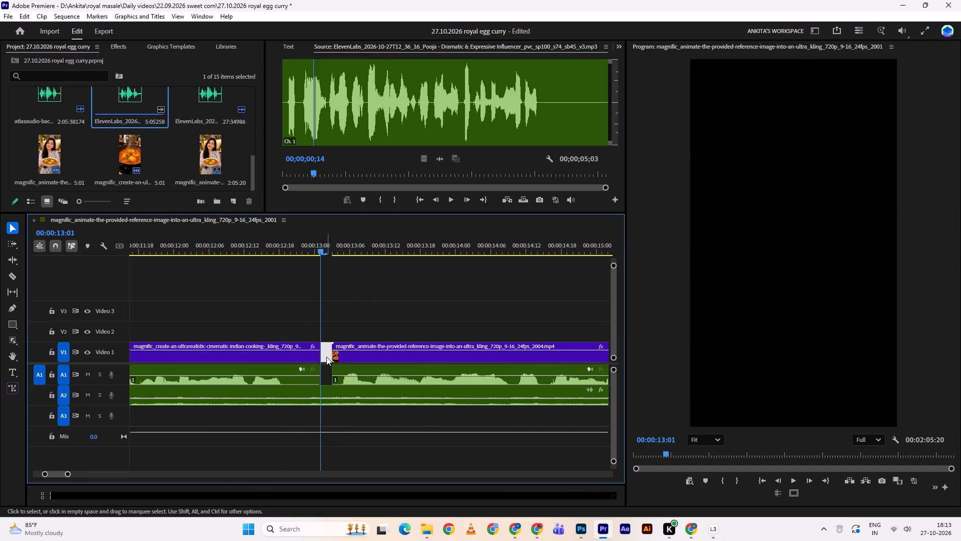
key("d")
Play the sequence from just before the masala-pouring clip through to its end to review the cuts and audio.
key("space")
scroll(327, 323, "down", 5)
scroll(328, 322, "down", 2, "alt")
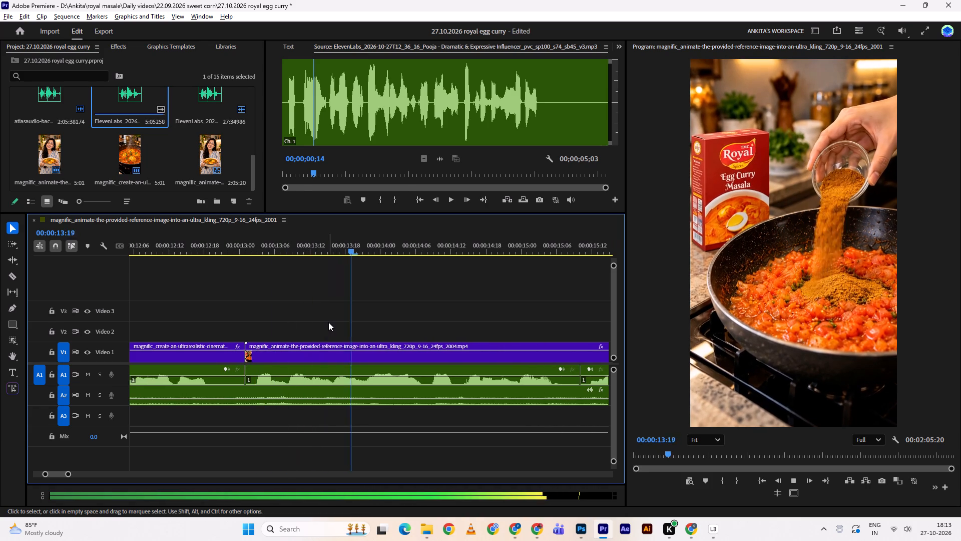
scroll(328, 322, "down", 9, "alt")
left_click_drag(322, 243, 275, 258)
key("space")
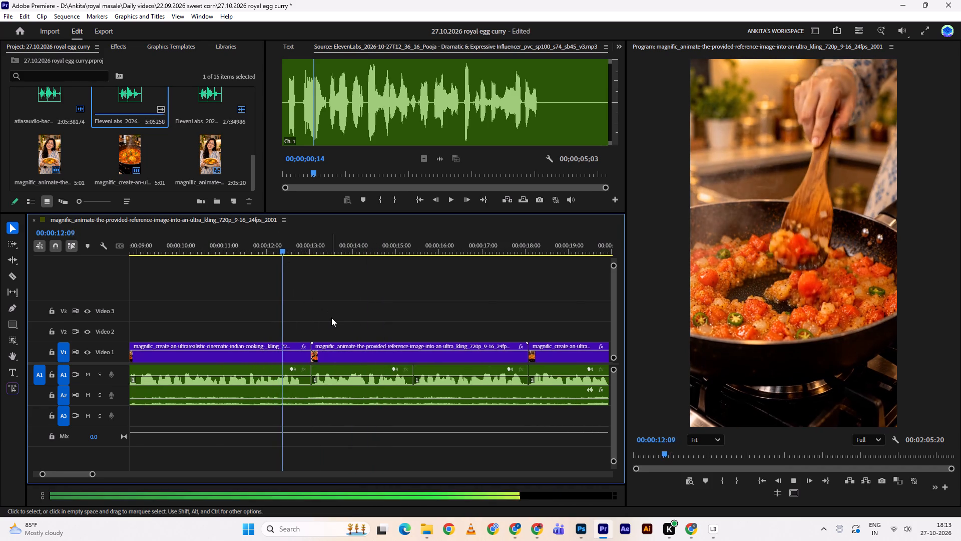
scroll(331, 318, "down", 4, "alt")
scroll(332, 318, "up", 3)
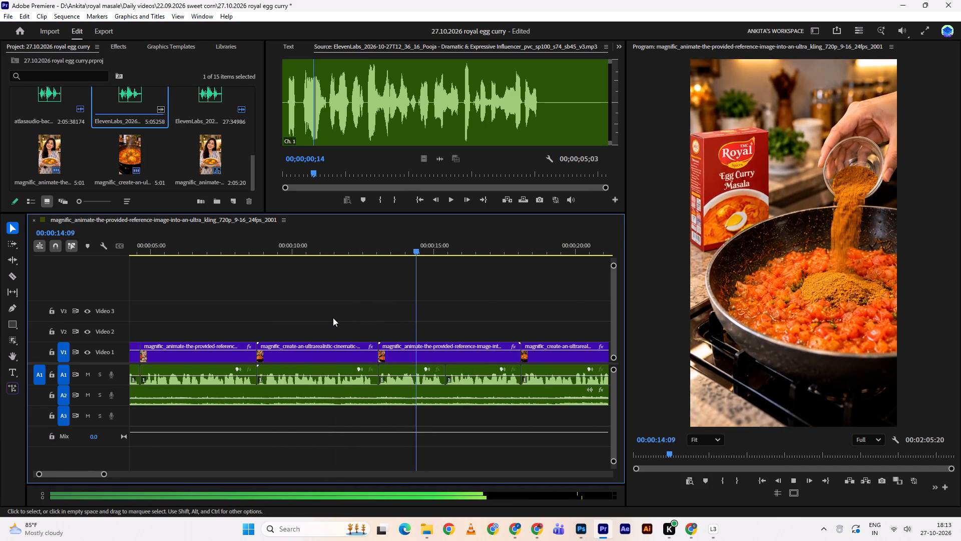
scroll(333, 318, "up", 6)
scroll(333, 318, "down", 5, "alt")
scroll(333, 317, "down", 3)
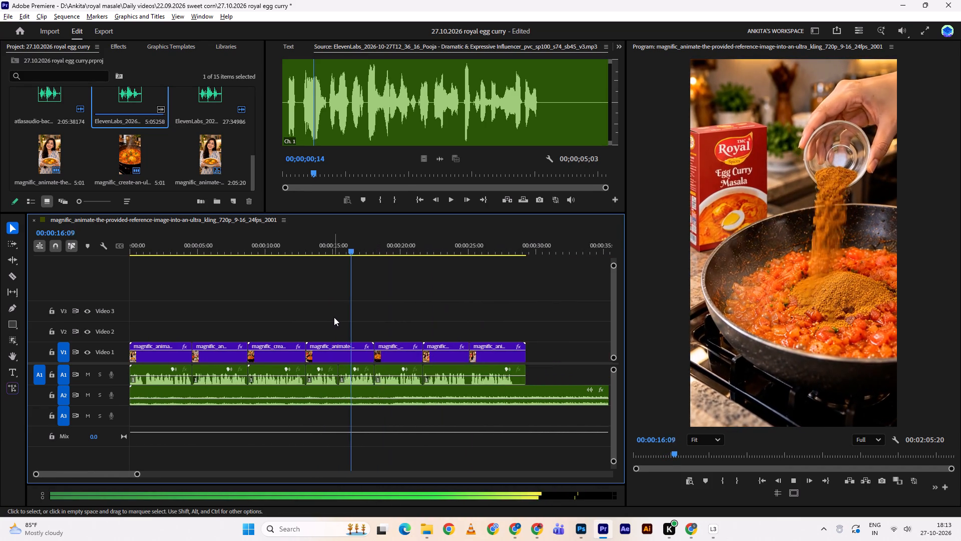
scroll(334, 317, "down", 2, "alt")
scroll(371, 305, "up", 2, "alt")
scroll(373, 303, "up", 4)
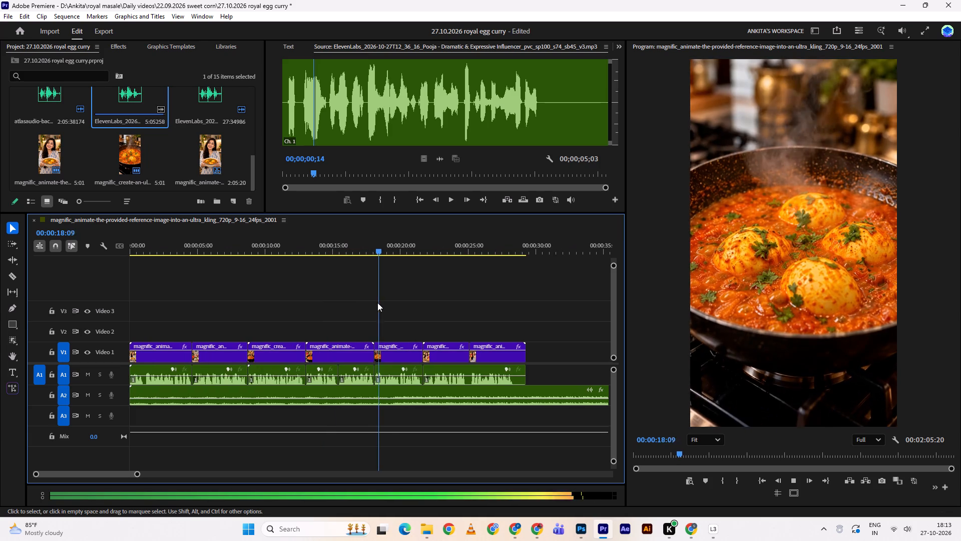
scroll(377, 303, "up", 4)
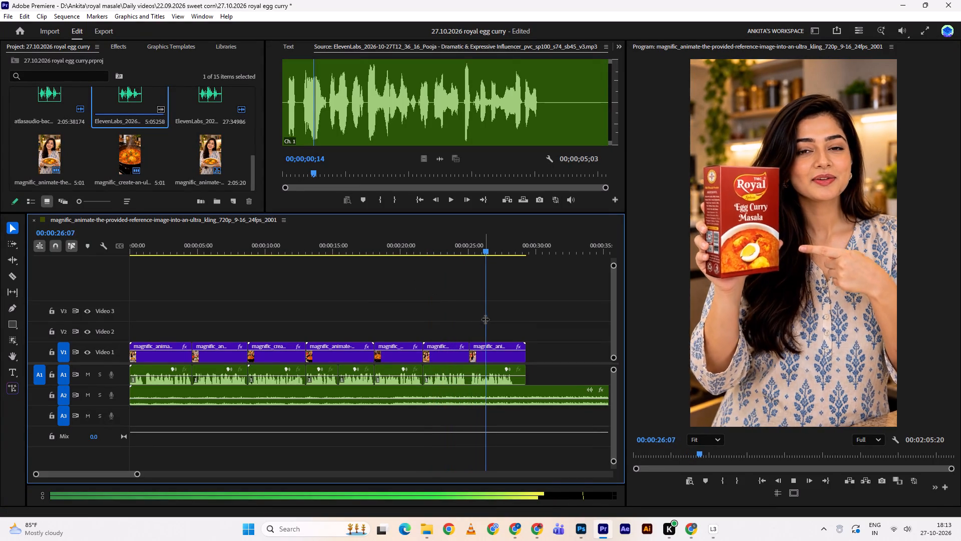
scroll(486, 320, "down", 2, "alt")
scroll(484, 324, "up", 2, "alt")
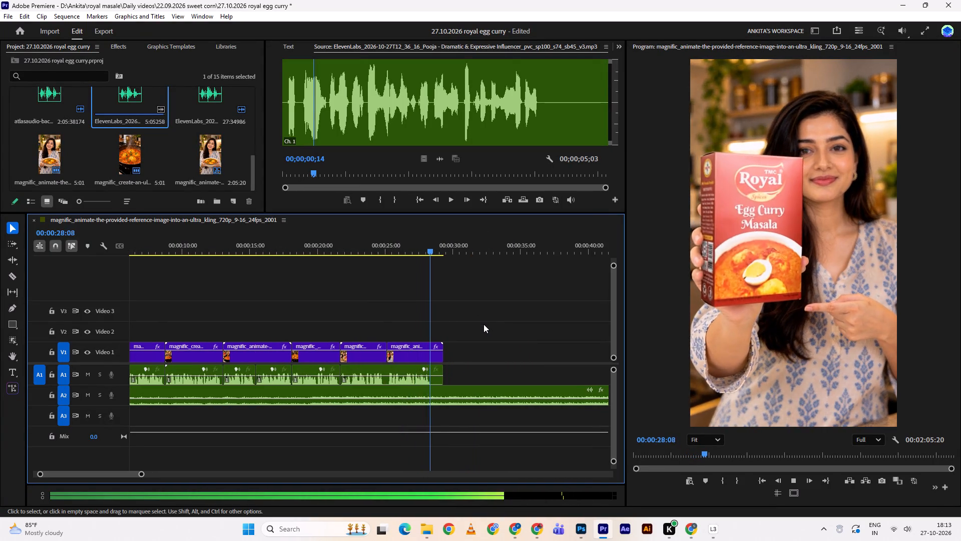
key("space")
Look through the Daily videos and Downloads folders in File Explorer for a closing brand clip.
key("alt+Tab")
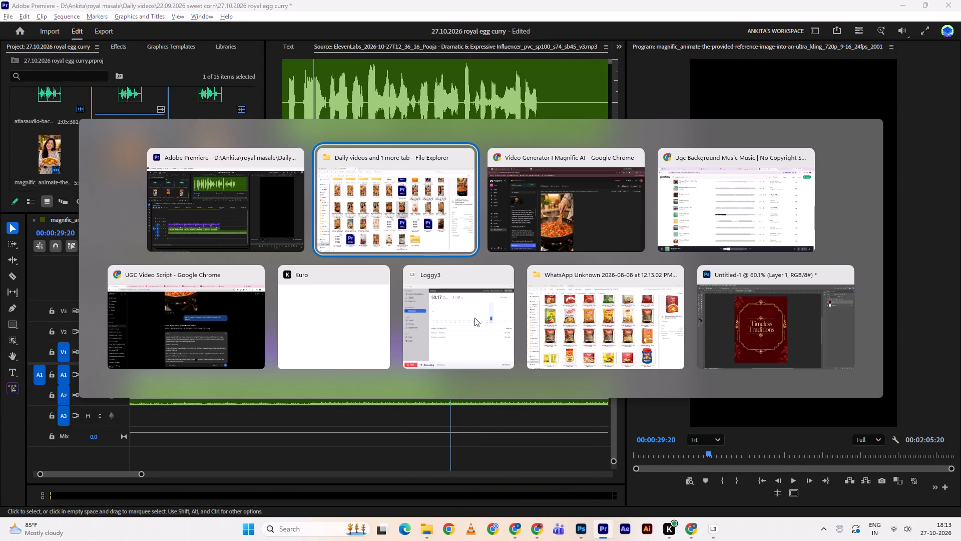
key("alt+Tab")
key("alt+Tab")
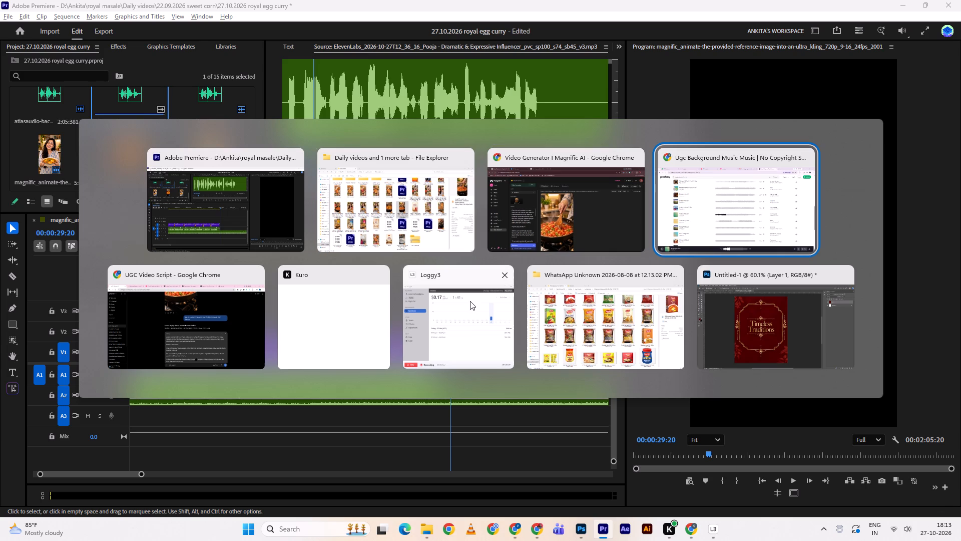
key("alt+Tab")
key("alt+Tab")
key("alt+Tab")
key("alt+Tab")
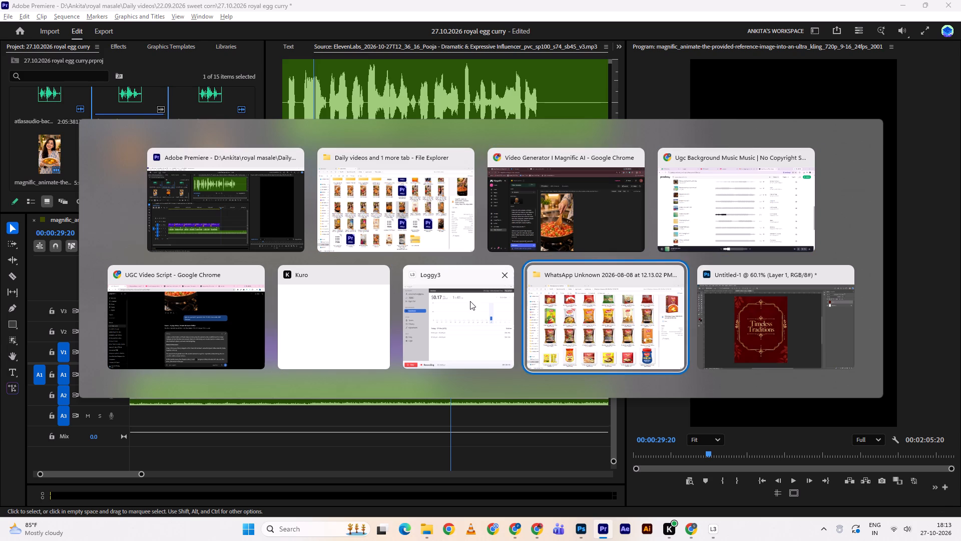
key("alt+Tab")
key("alt+Tab")
key("alt+Tab")
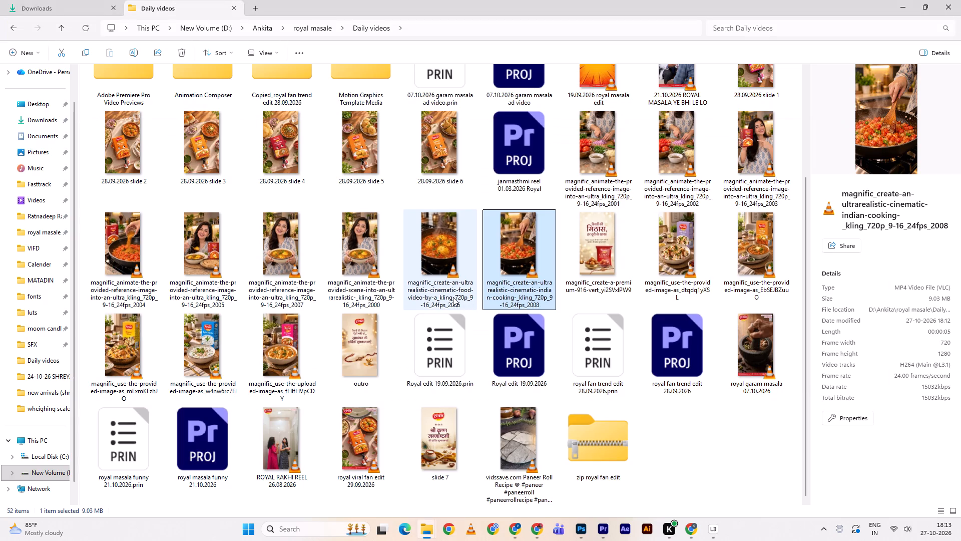
scroll(453, 297, "up", 1)
scroll(453, 297, "down", 3)
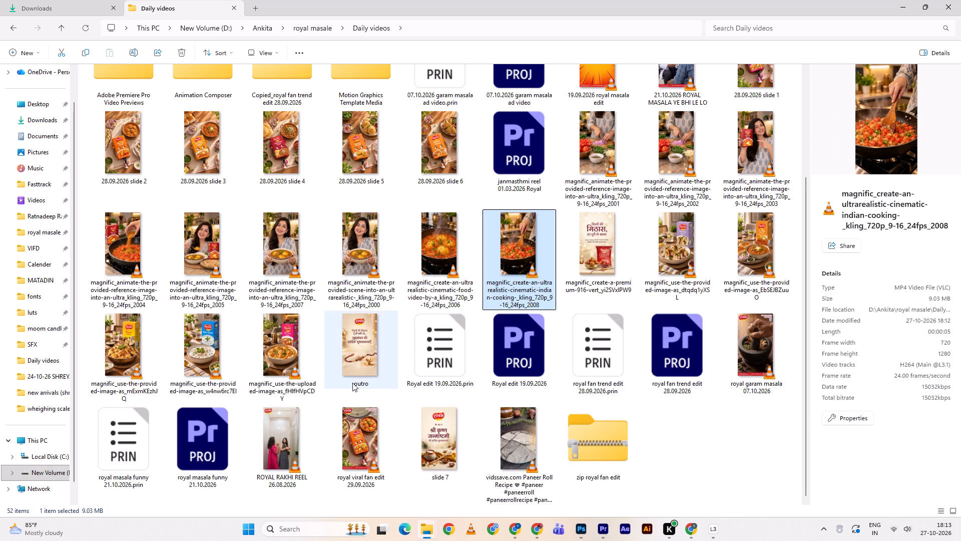
scroll(384, 348, "up", 4)
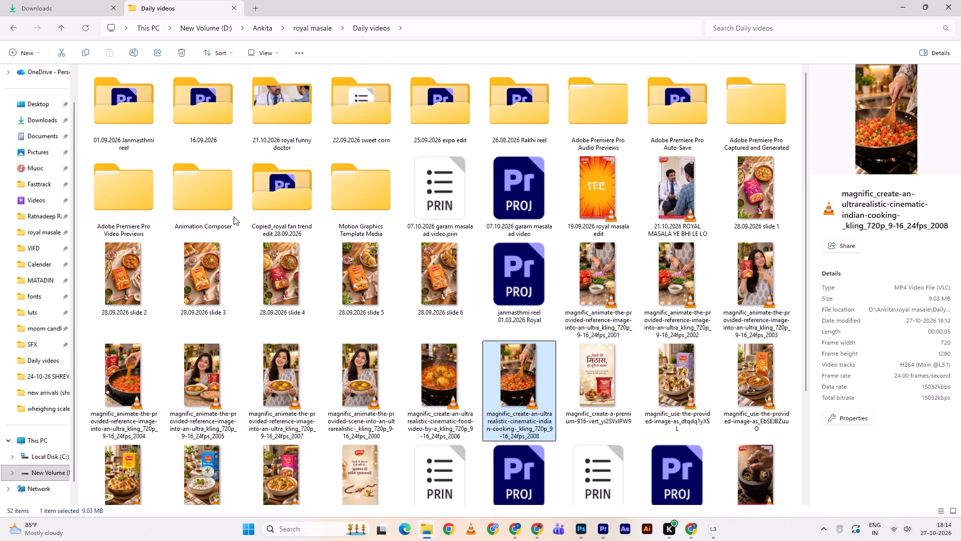
scroll(260, 227, "down", 1)
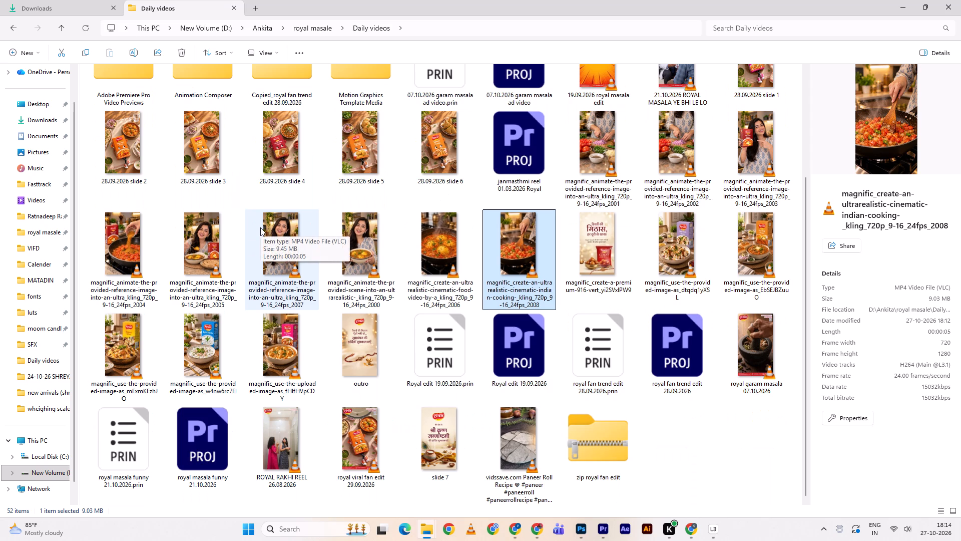
scroll(260, 227, "up", 1)
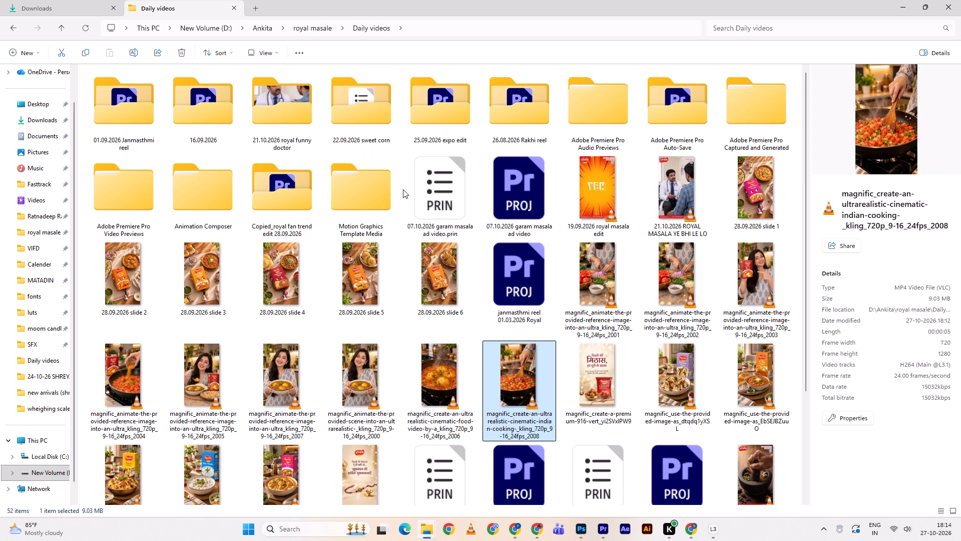
scroll(403, 189, "down", 3)
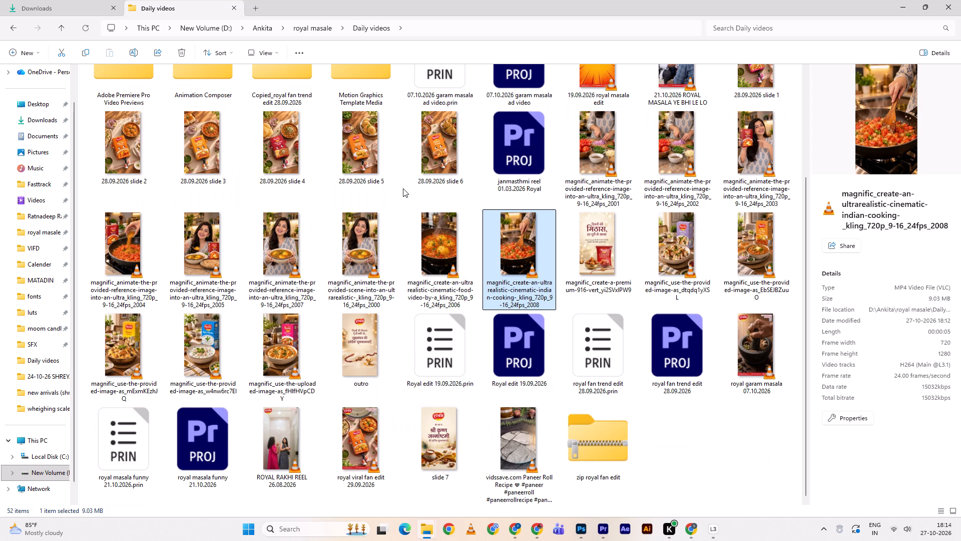
scroll(403, 188, "up", 4)
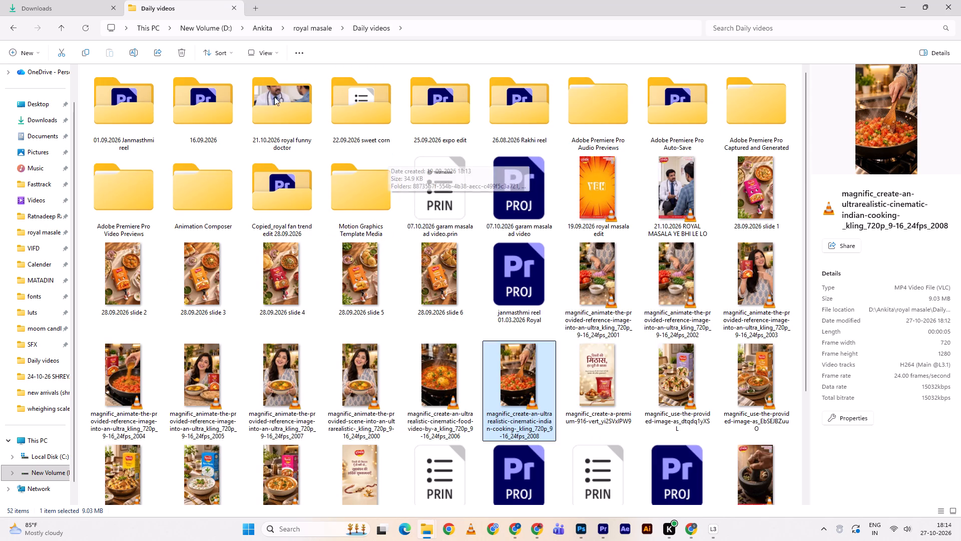
left_click(63, 8)
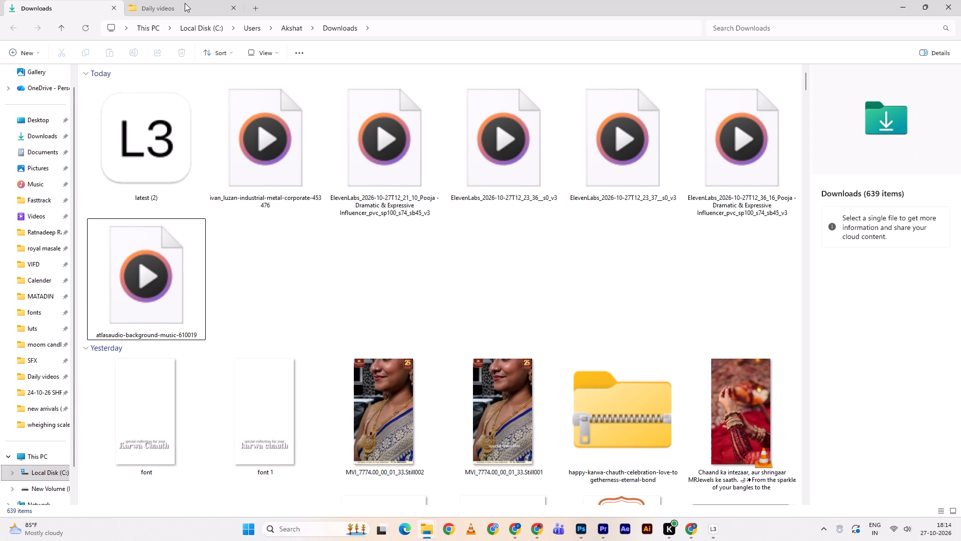
scroll(416, 233, "down", 4)
scroll(420, 231, "up", 5)
Import the magnific_create-a-premium-cinemati_mECUpAkhJQ video from the royal masale folder into the Premiere project.
left_click(175, 12)
left_click(62, 22)
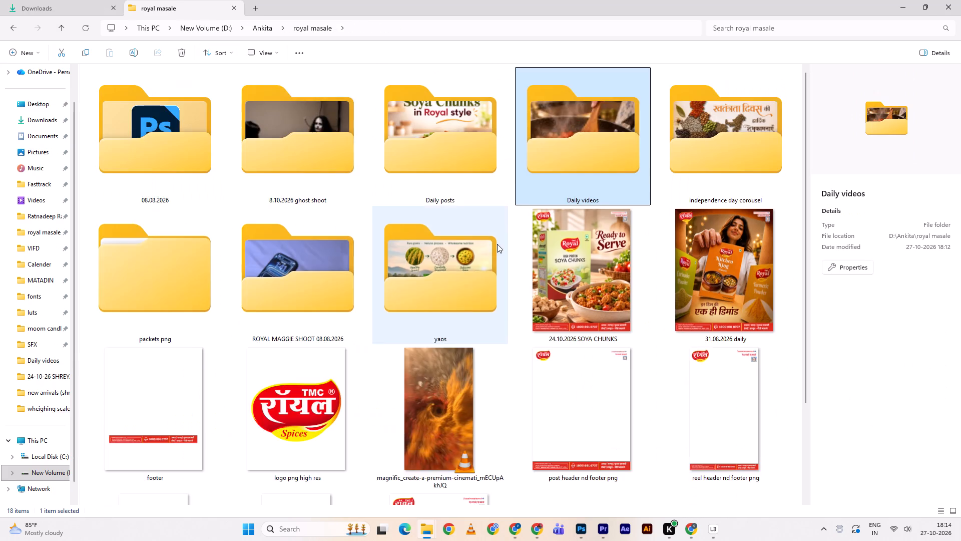
scroll(497, 244, "down", 4)
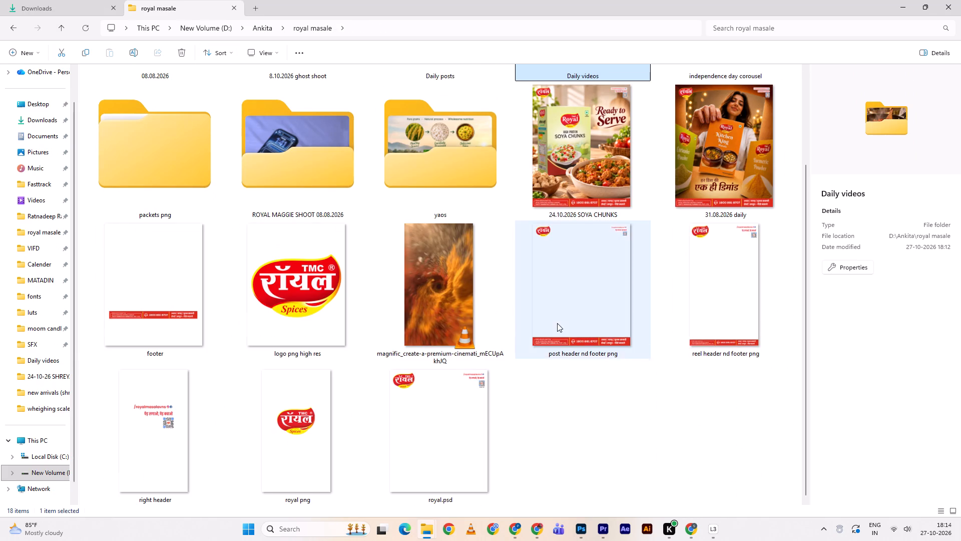
scroll(557, 323, "up", 1)
left_click_drag(443, 402, 207, 133)
key("alt+Tab")
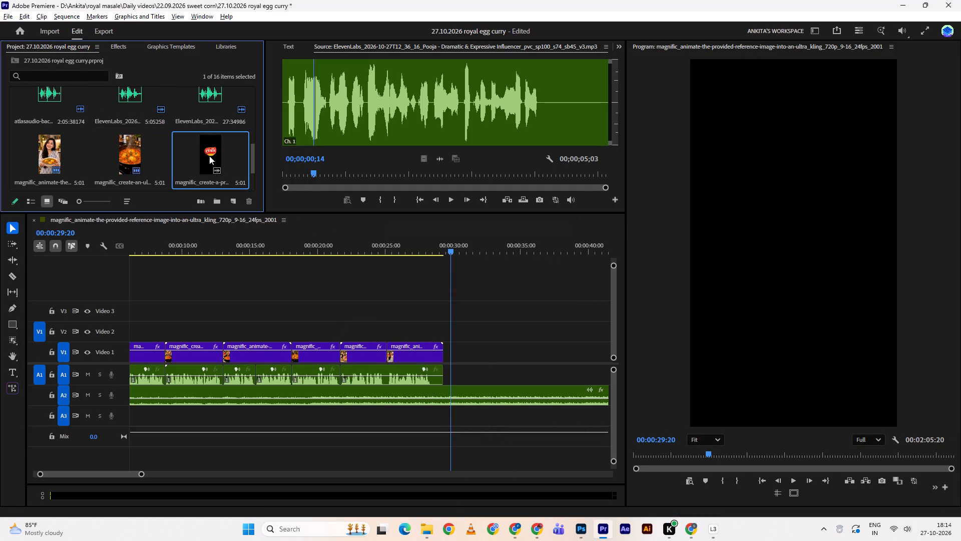
Place the imported brand clip on V1, with its audio on A1, directly after the last clip.
left_click_drag(210, 152, 444, 355)
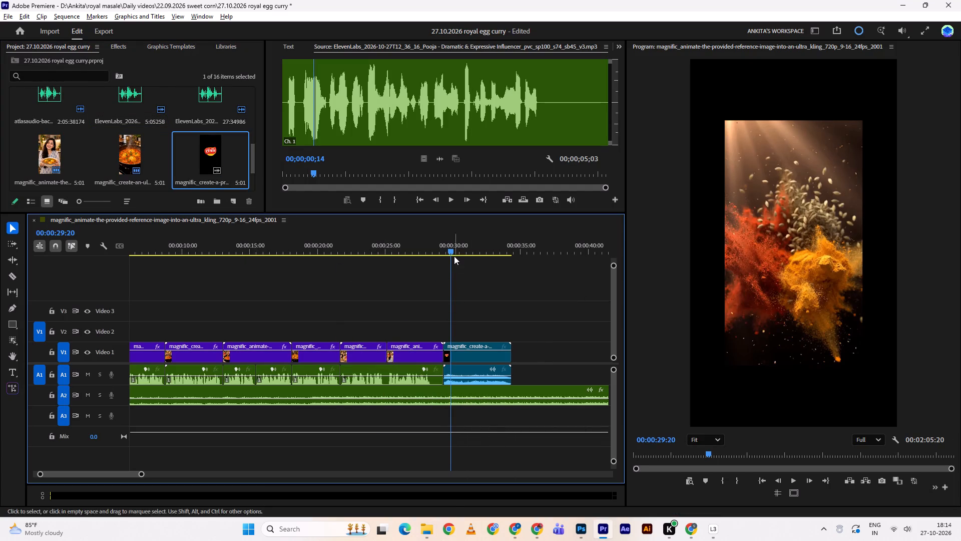
Trim the final shot of the woman holding the masala box and its voiceover to end at 00:00:28:15.
left_click_drag(450, 234, 436, 242)
left_click(436, 242)
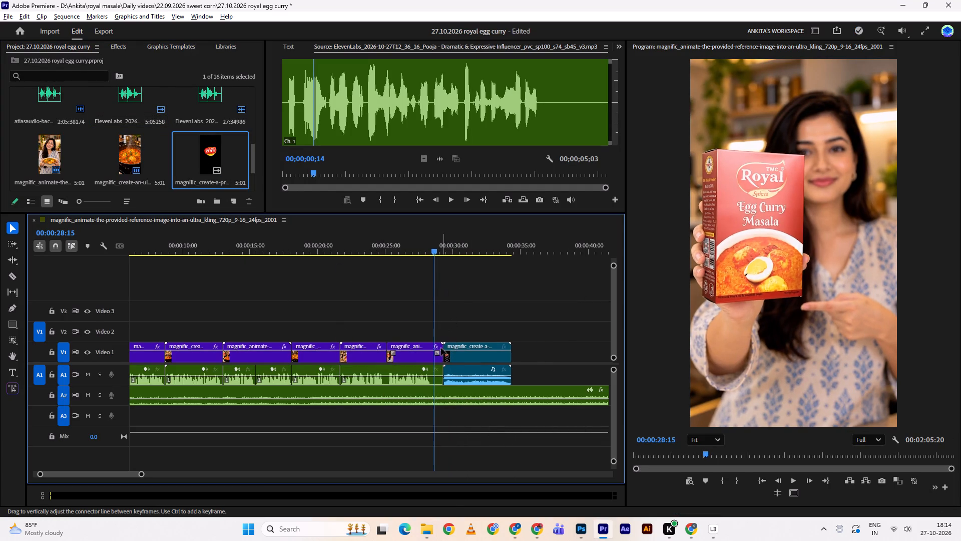
left_click_drag(455, 316, 429, 361)
left_click(429, 361)
left_click(415, 314)
left_click_drag(421, 295, 423, 352)
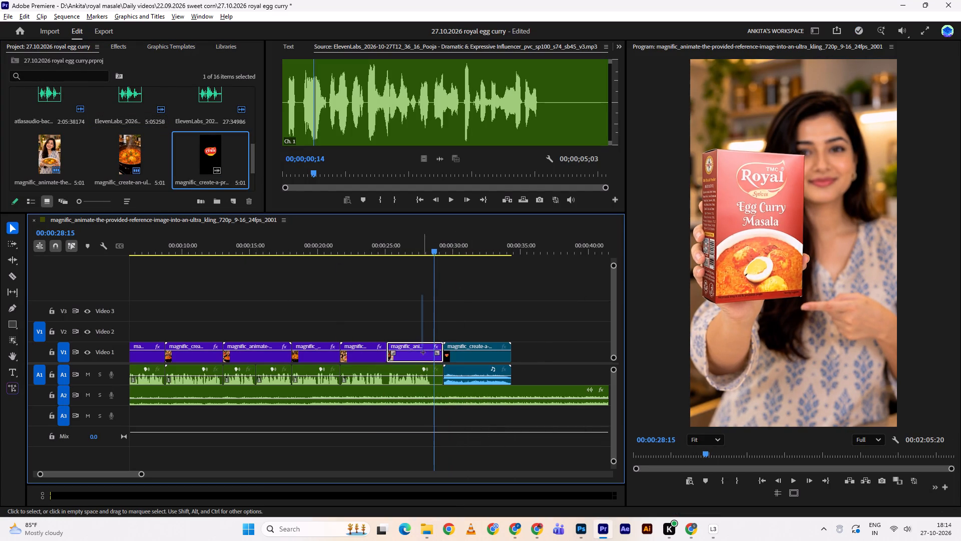
left_click_drag(423, 352, 422, 373)
left_click(422, 373)
left_click_drag(442, 363, 434, 362)
left_click_drag(440, 359, 439, 359)
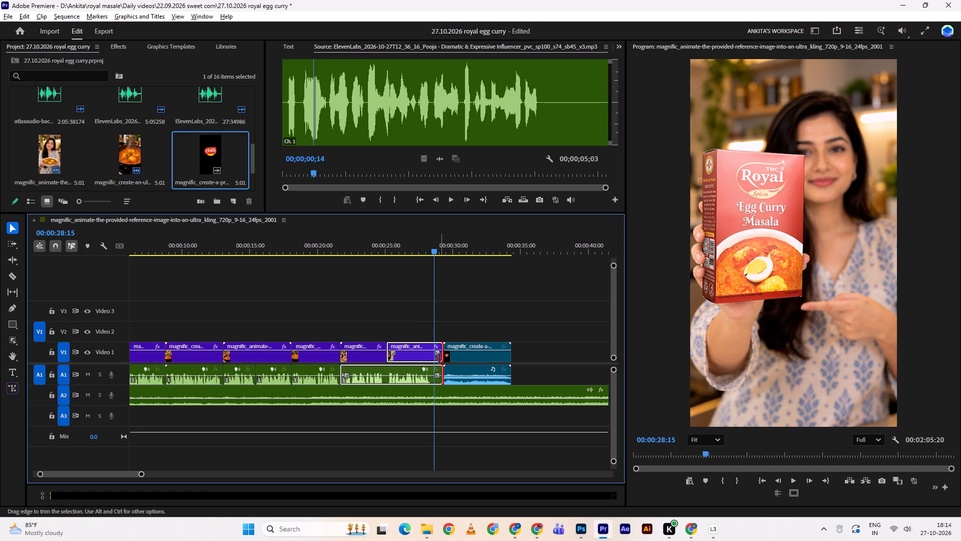
left_click_drag(439, 359, 431, 361)
Close the gap between the woman's final shot and the closing brand clip.
double_click(439, 359)
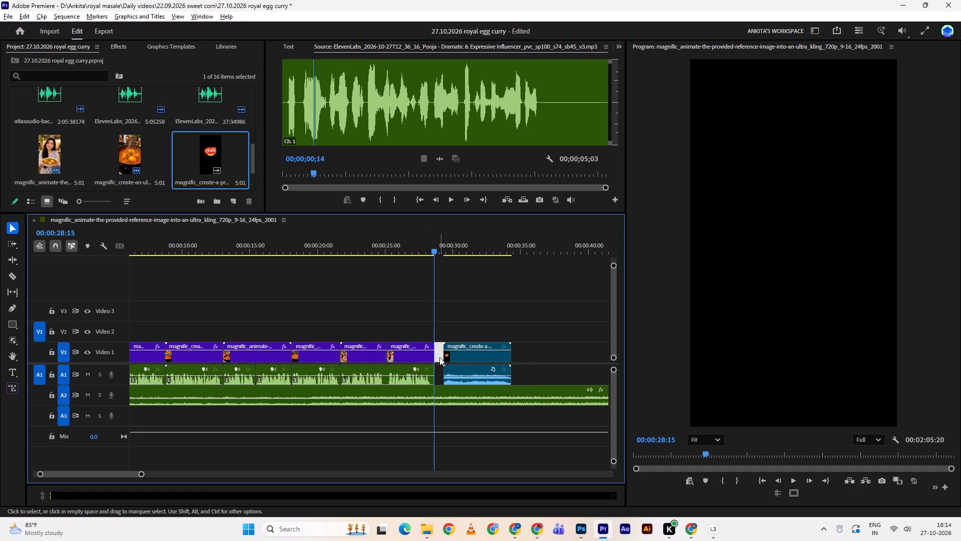
key("d")
Play across the join from the woman's final shot into the closing brand clip.
left_click(423, 248)
key("space")
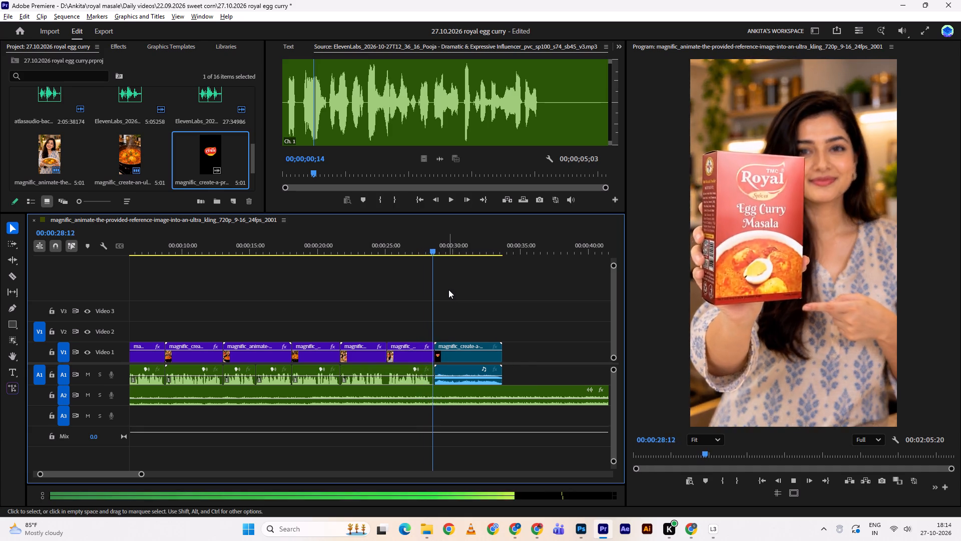
key("space")
left_click_drag(450, 327, 449, 337)
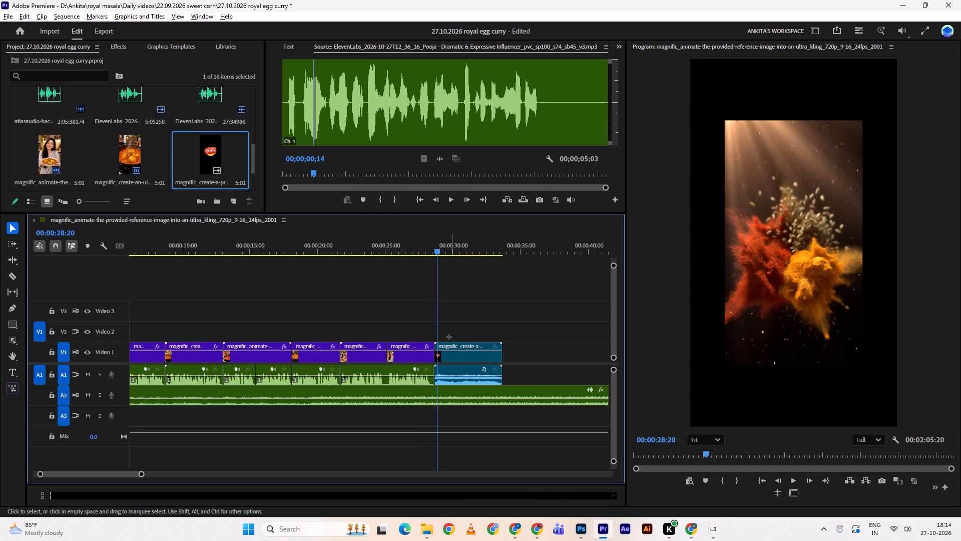
Trim the closing brand clip's start to 00:00:28:20 and move the clip back against the woman's final shot.
left_click_drag(449, 337, 442, 369)
left_click_drag(438, 363, 442, 363)
left_click(442, 363)
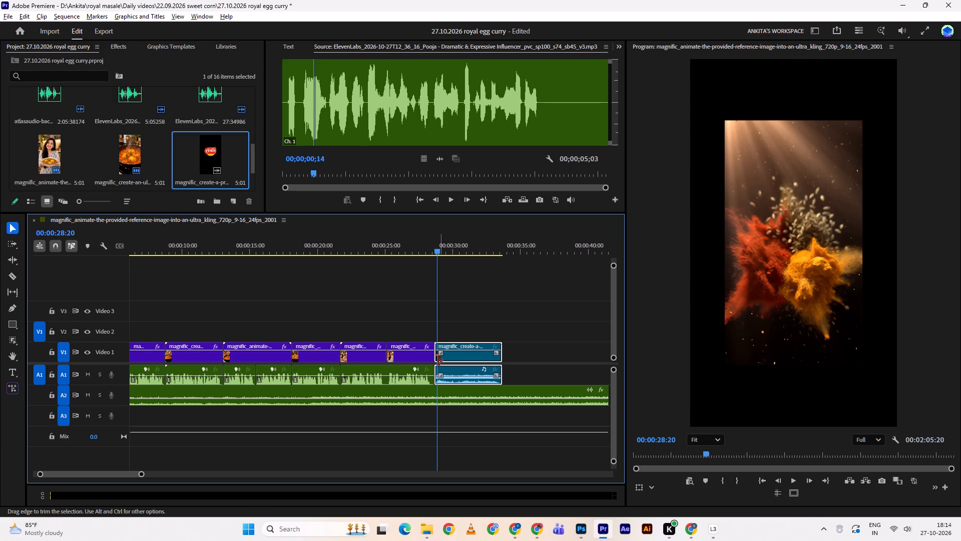
left_click(436, 360)
scroll(440, 360, "up", 4, "alt")
left_click_drag(478, 359, 474, 359)
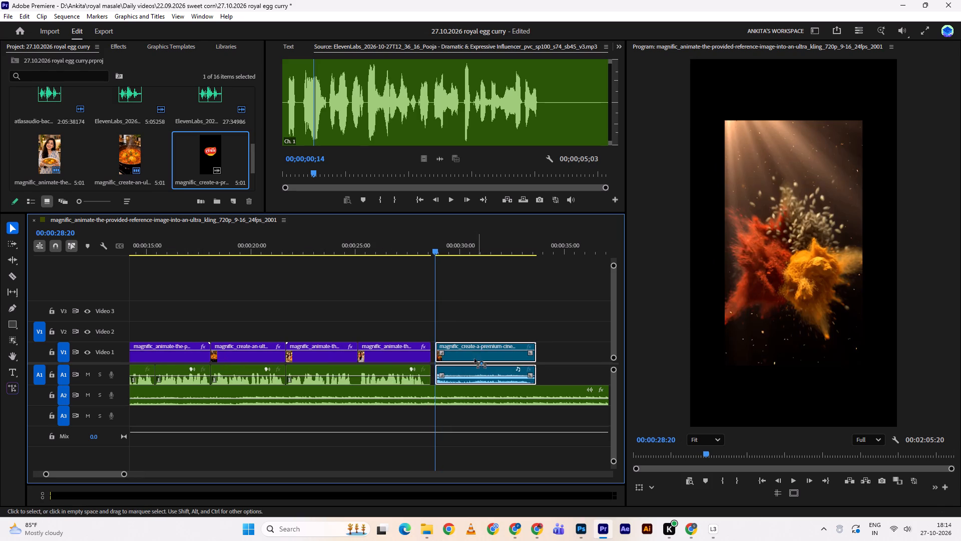
left_click_drag(474, 359, 471, 358)
left_click(471, 358)
Scale the closing brand clip to fill the whole vertical frame while playing across its join.
left_click_drag(435, 252, 426, 250)
left_click(426, 250)
key("space")
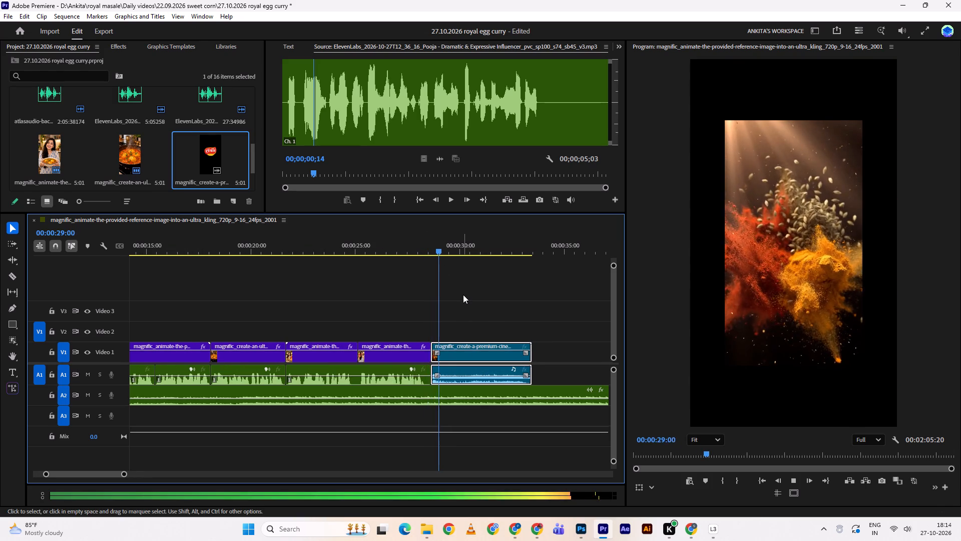
left_click_drag(488, 314, 478, 368)
left_click(478, 368)
key("f")
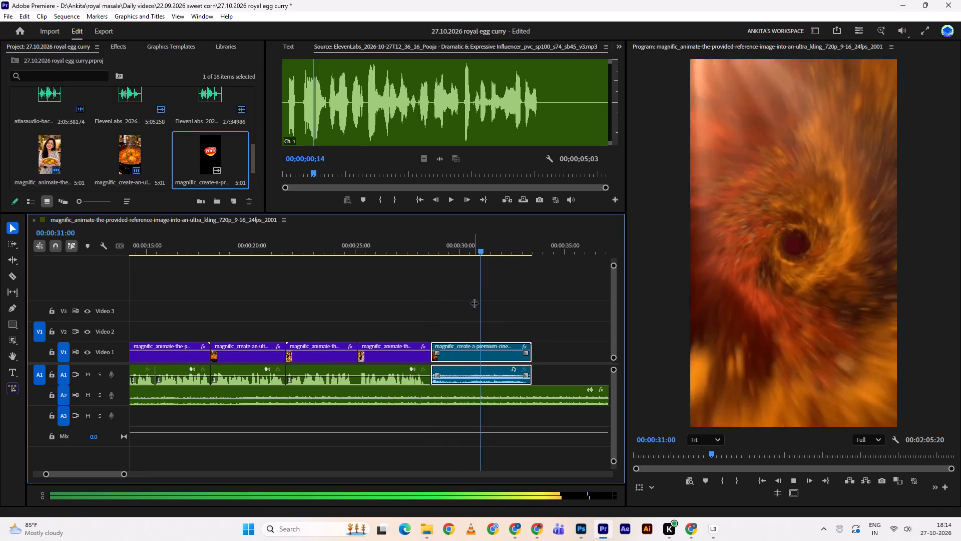
scroll(474, 303, "down", 3, "alt")
key("space")
Turn off linked selection and delete only the closing brand clip's audio from A1.
left_click(474, 373)
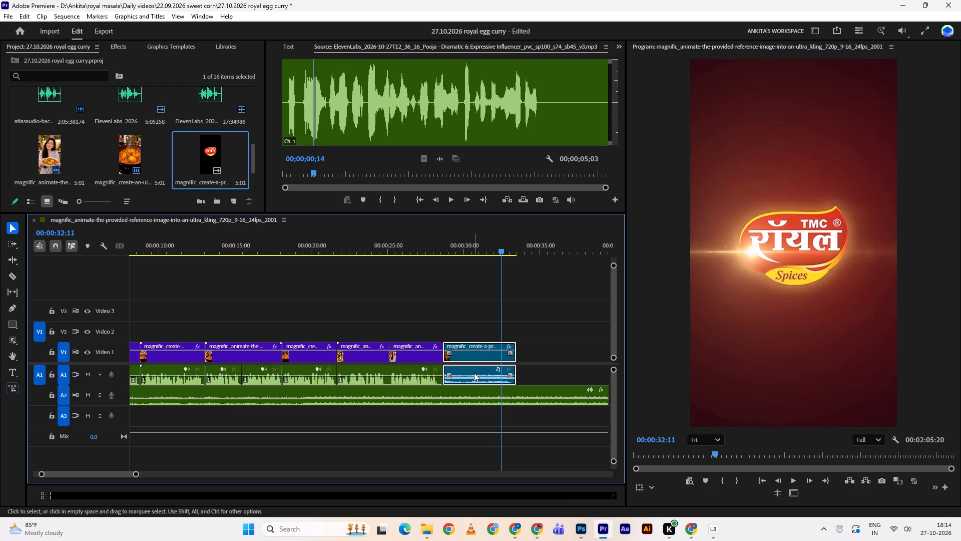
double_click(459, 308)
double_click(474, 371)
left_click(474, 371)
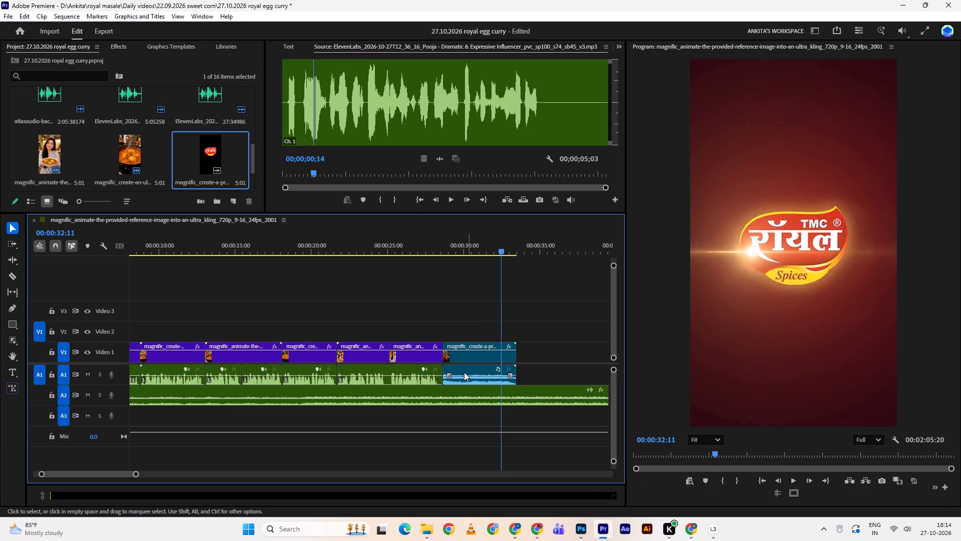
left_click(464, 372)
left_click(73, 243)
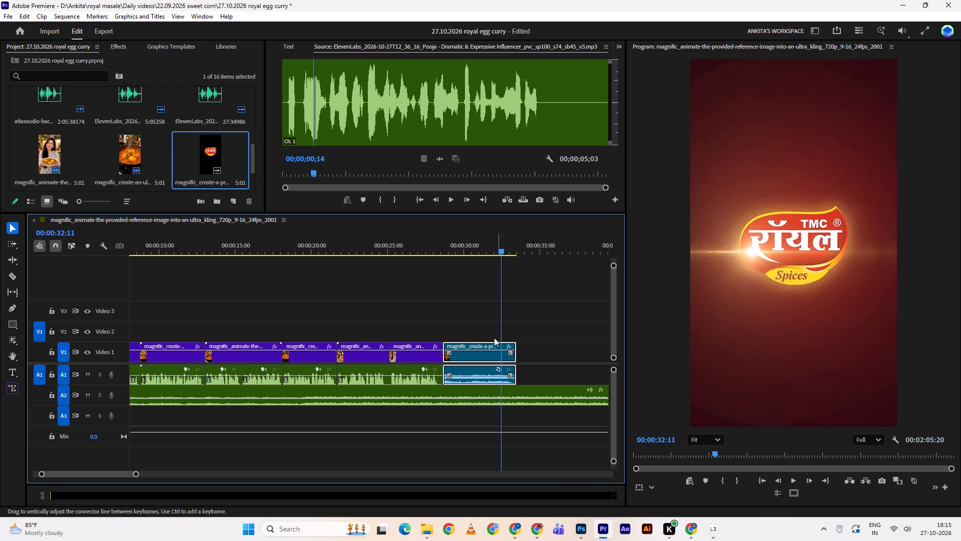
double_click(494, 337)
double_click(480, 381)
key("d")
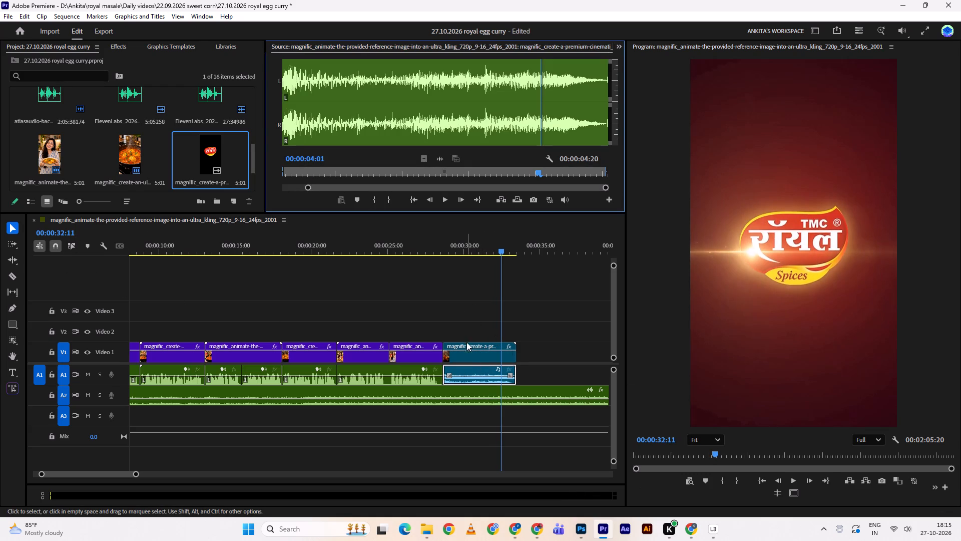
key("d")
left_click(467, 310)
left_click(465, 366)
key("d")
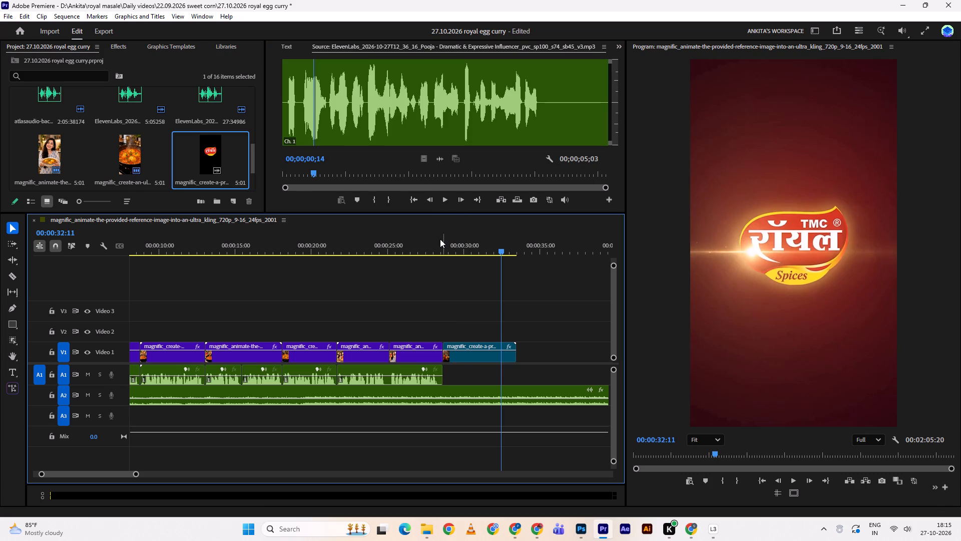
Add a volume Level keyframe to the A2 background music at 00:00:27:15.
left_click_drag(440, 239, 427, 240)
key("space")
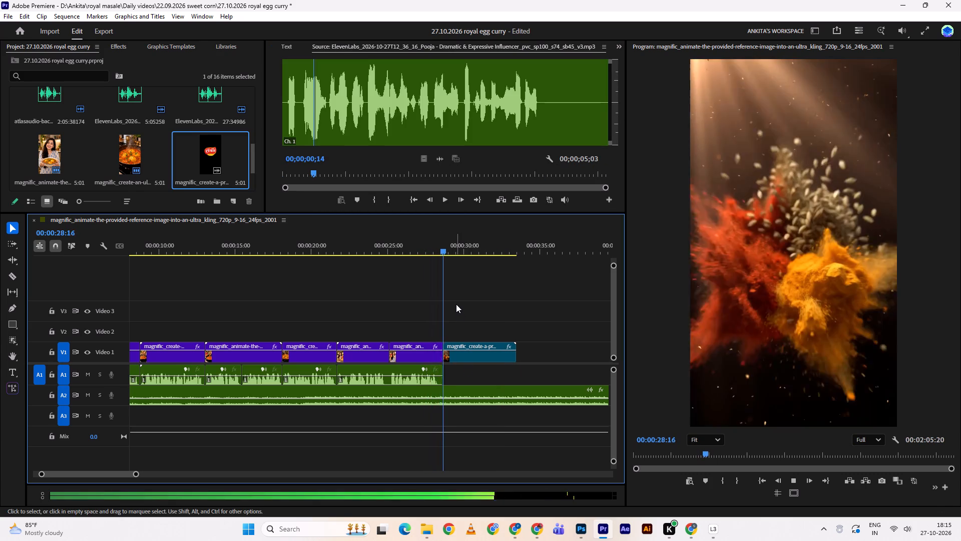
scroll(456, 304, "up", 2, "alt")
left_click_drag(458, 246, 425, 247)
double_click(433, 402)
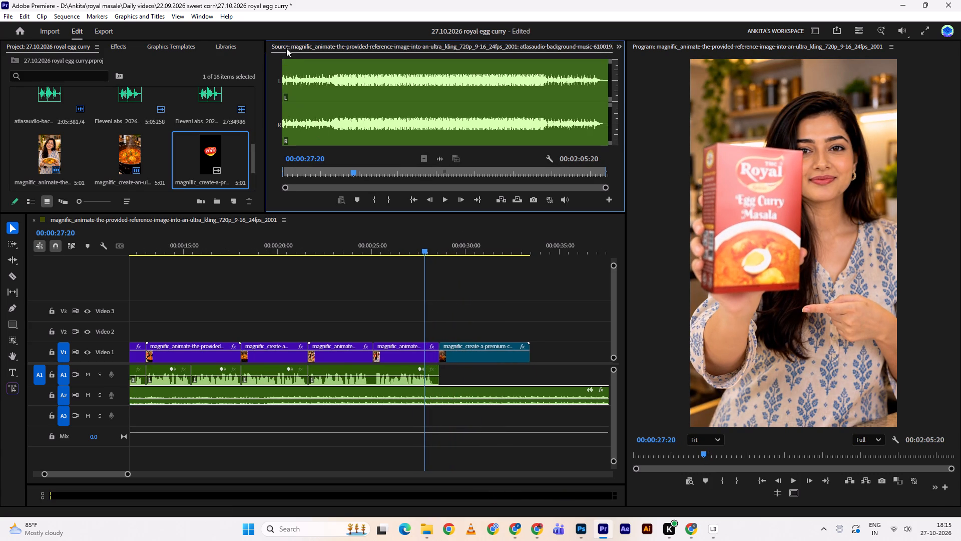
scroll(286, 47, "up", 5)
scroll(361, 50, "down", 1)
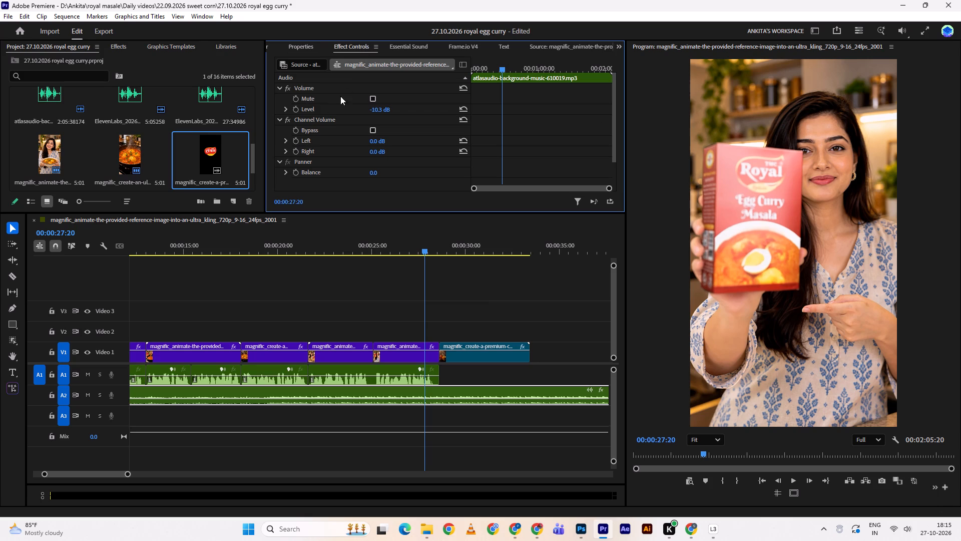
double_click(294, 108)
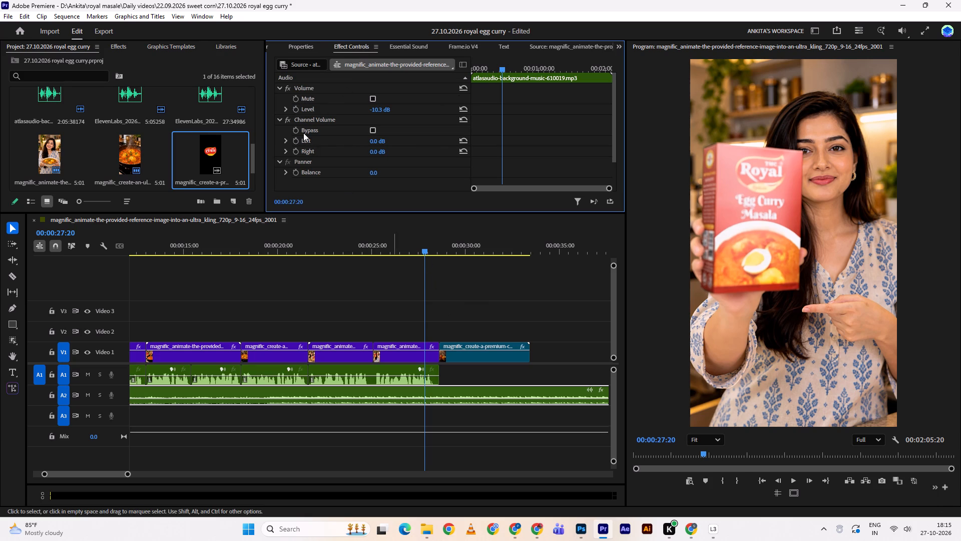
key("Left")
key("Left")
key("Left")
key("Left")
key("Left")
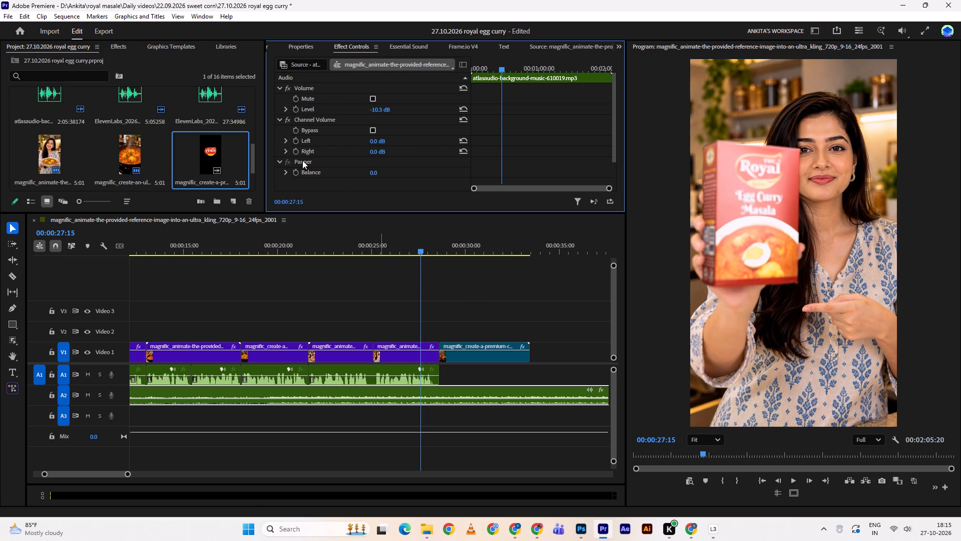
left_click(297, 108)
Set the background music's volume Level to 0 dB with a keyframe at 00:00:29:02.
left_click_drag(508, 64, 524, 67)
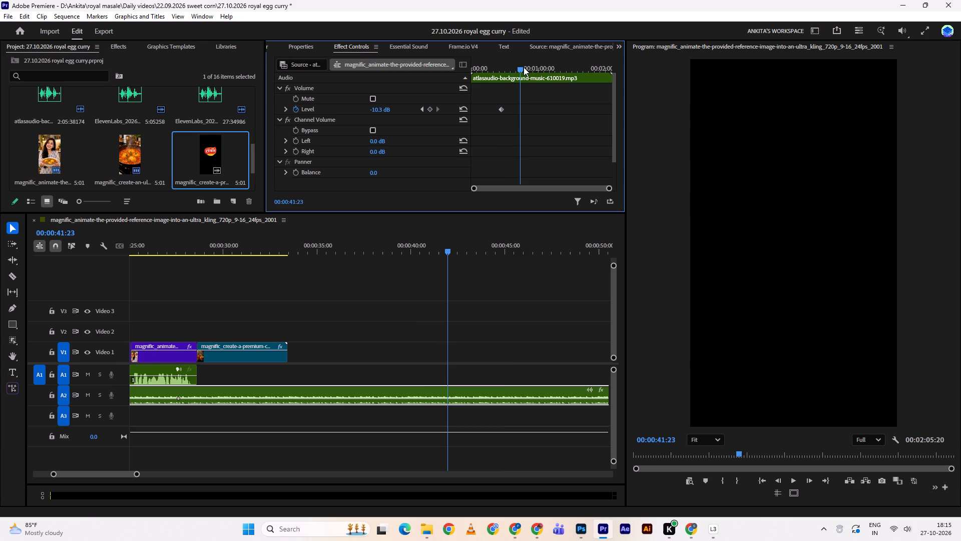
left_click_drag(524, 67, 527, 68)
left_click_drag(284, 249, 237, 256)
left_click_drag(237, 256, 210, 263)
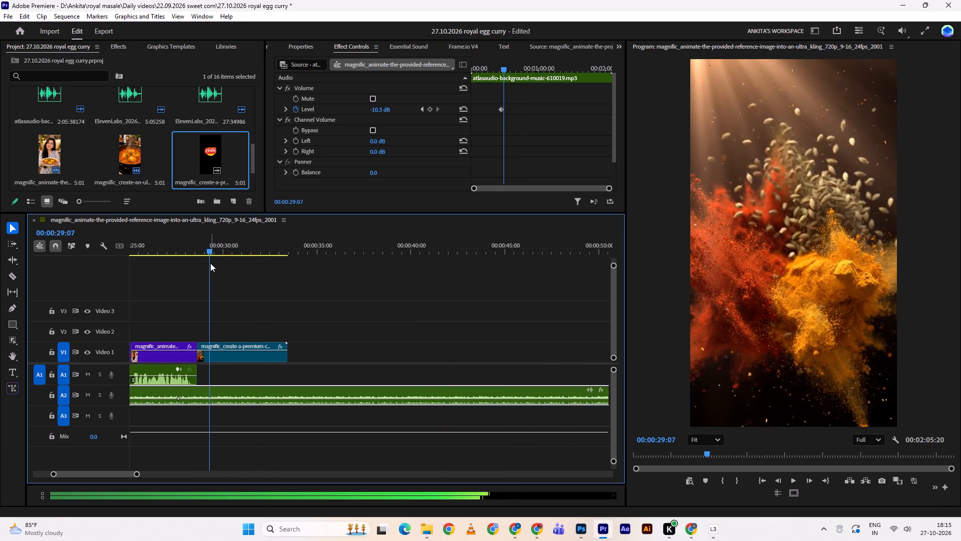
left_click_drag(210, 263, 206, 262)
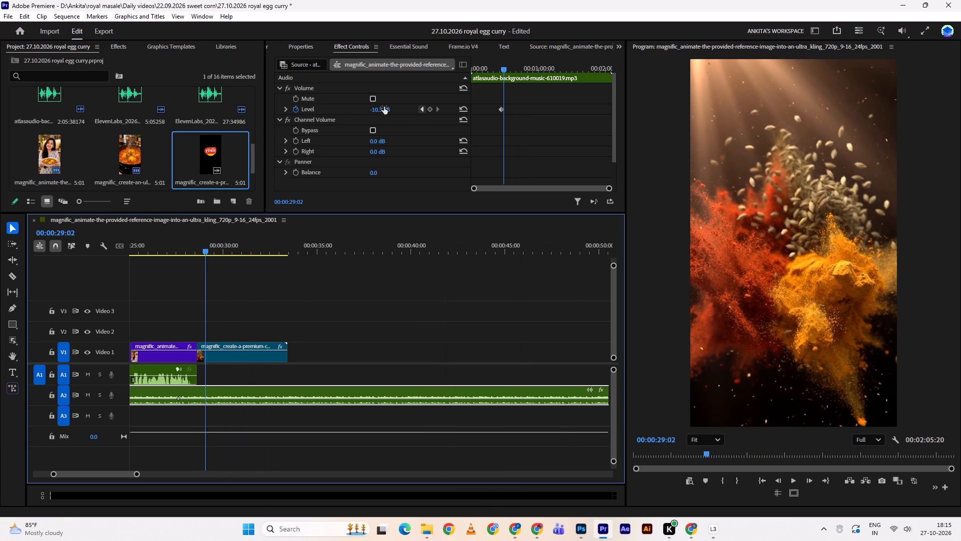
left_click_drag(384, 107, 372, 110)
left_click(385, 112)
key("0")
key("Return")
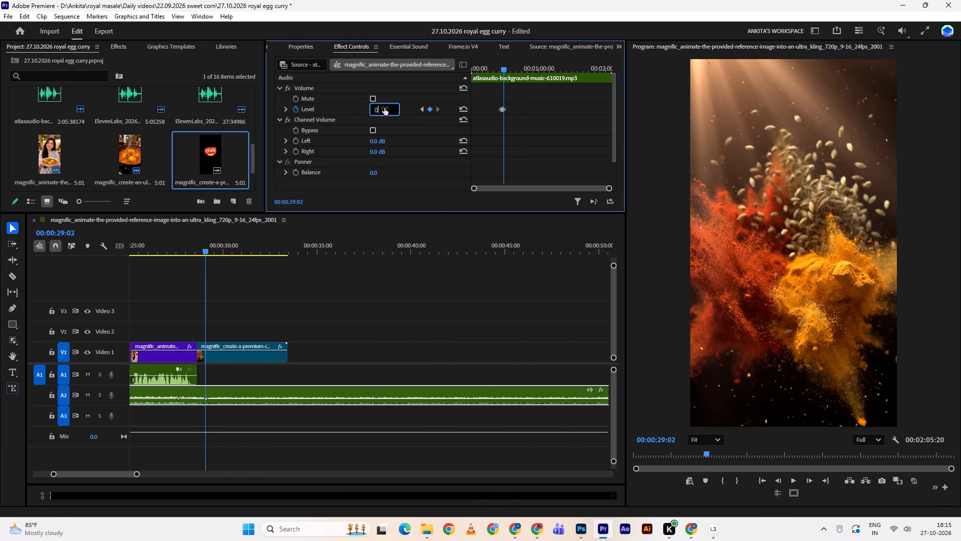
left_click(338, 282)
Play from 00:00:27:13 into the closing brand clip to check the background music's volume rise.
scroll(236, 318, "up", 6)
left_click_drag(284, 248, 266, 245)
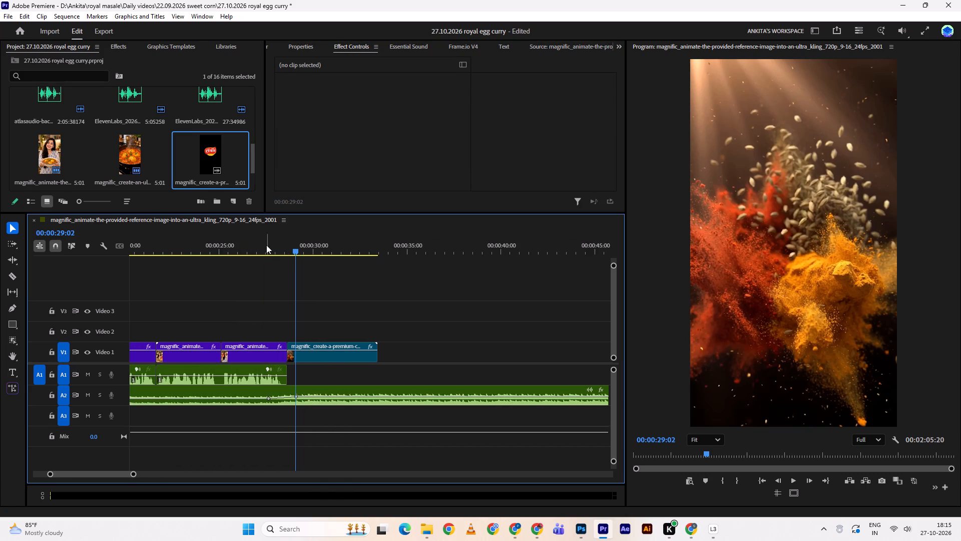
left_click_drag(266, 245, 260, 249)
left_click_drag(272, 244, 268, 244)
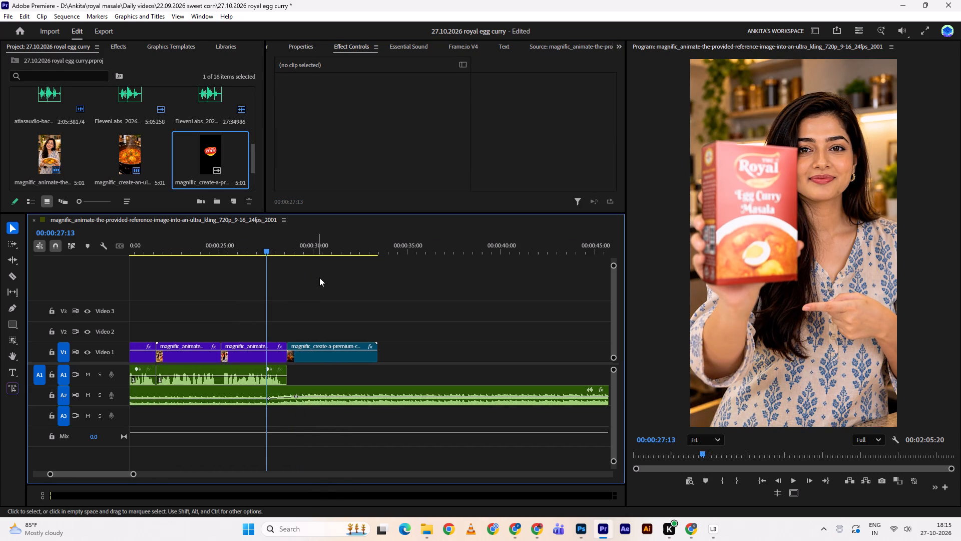
key("space")
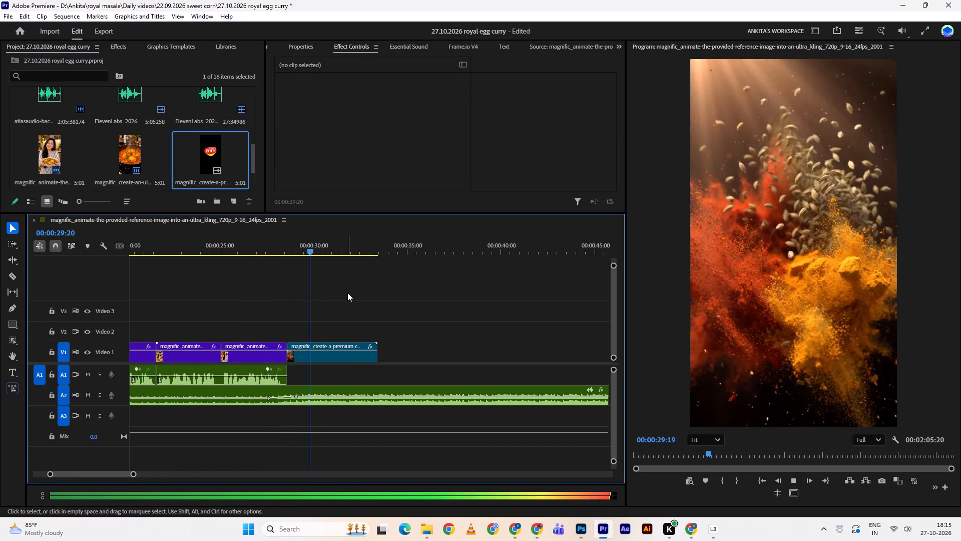
Cut the background music at the brand clip's end, 00:00:33:11, and delete the remainder.
left_click_drag(342, 251, 362, 251, "shift")
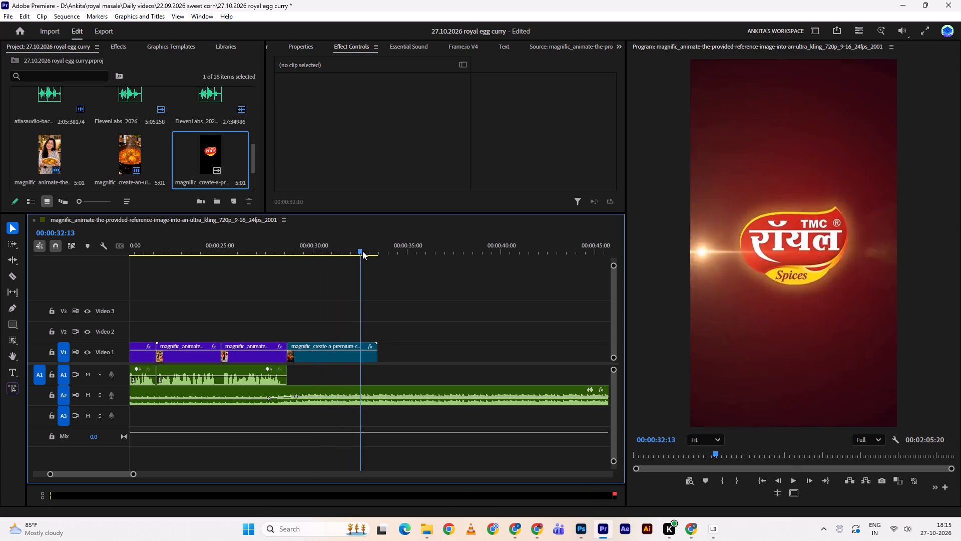
left_click_drag(362, 251, 377, 254, "shift")
key("c")
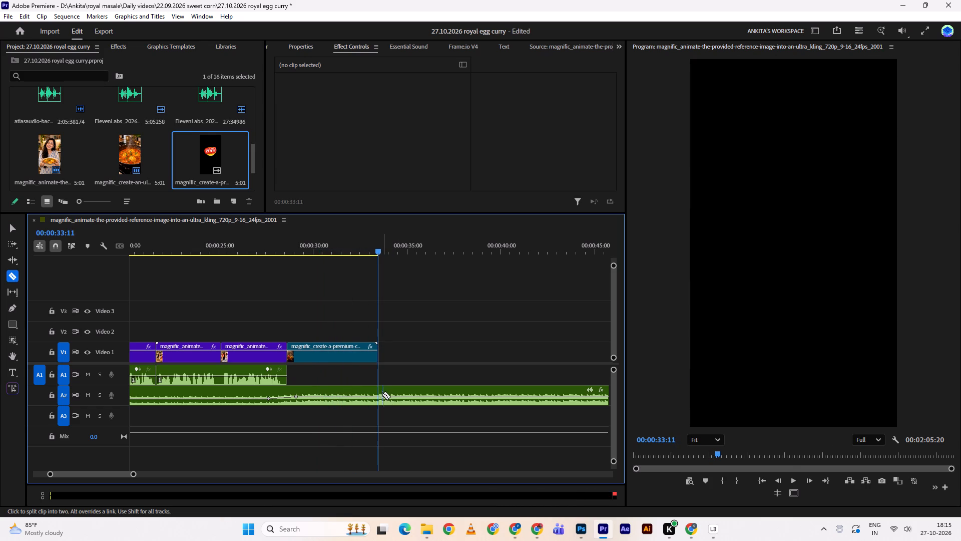
left_click(381, 394)
key("v")
left_click(413, 390)
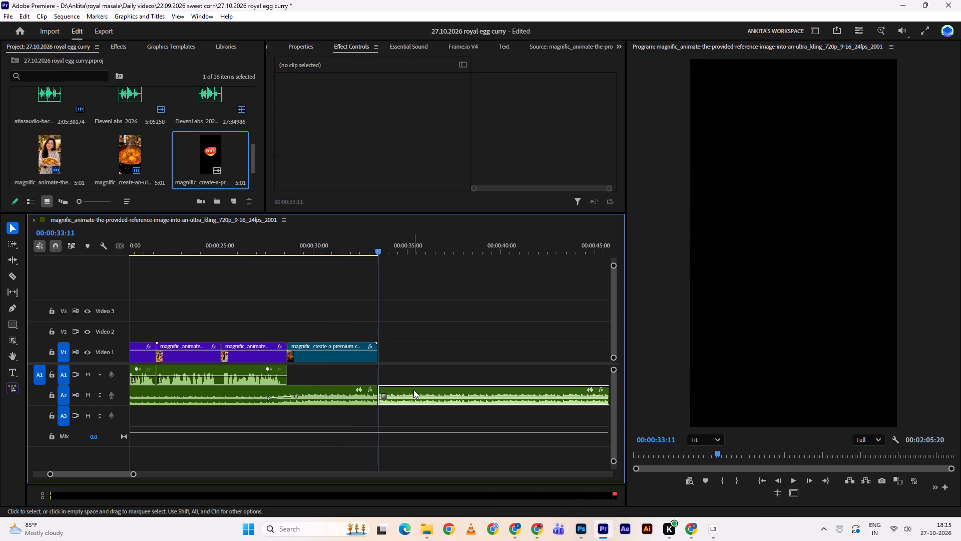
key("d")
Add fade-outs to the end of the brand clip from 00:00:32:19 and the background music from about 00:00:32:06.
left_click_drag(374, 248, 367, 247)
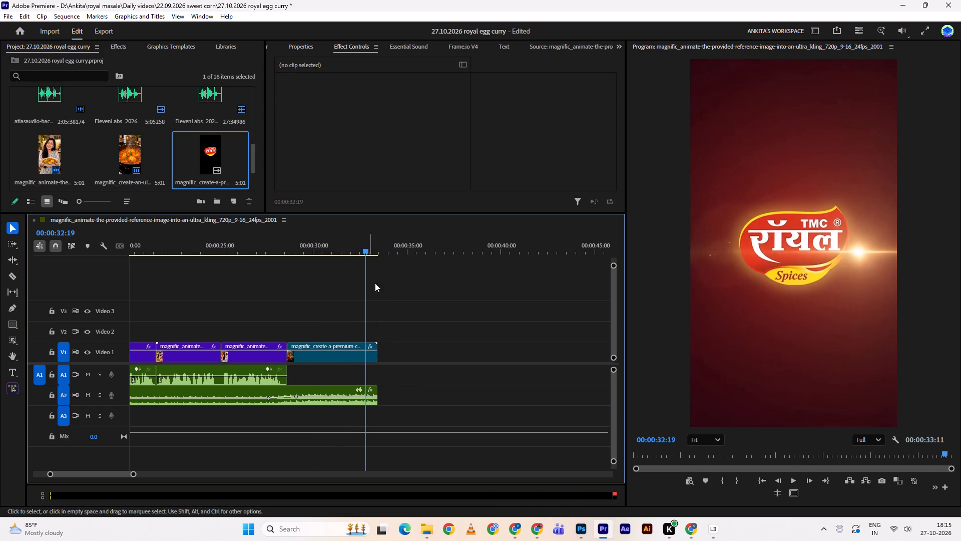
left_click_drag(369, 355, 365, 354)
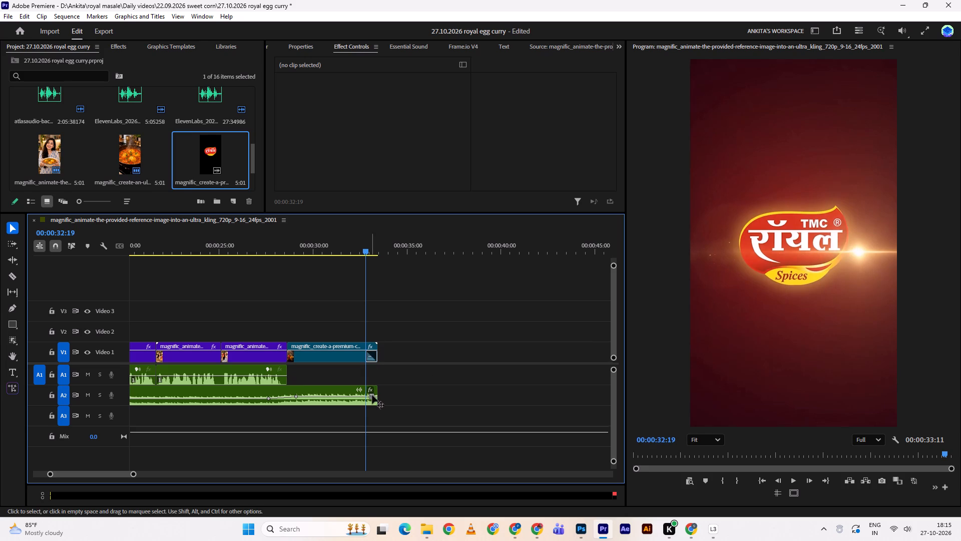
left_click_drag(372, 395, 354, 393)
left_click_drag(360, 244, 355, 244)
left_click(355, 244)
key("space")
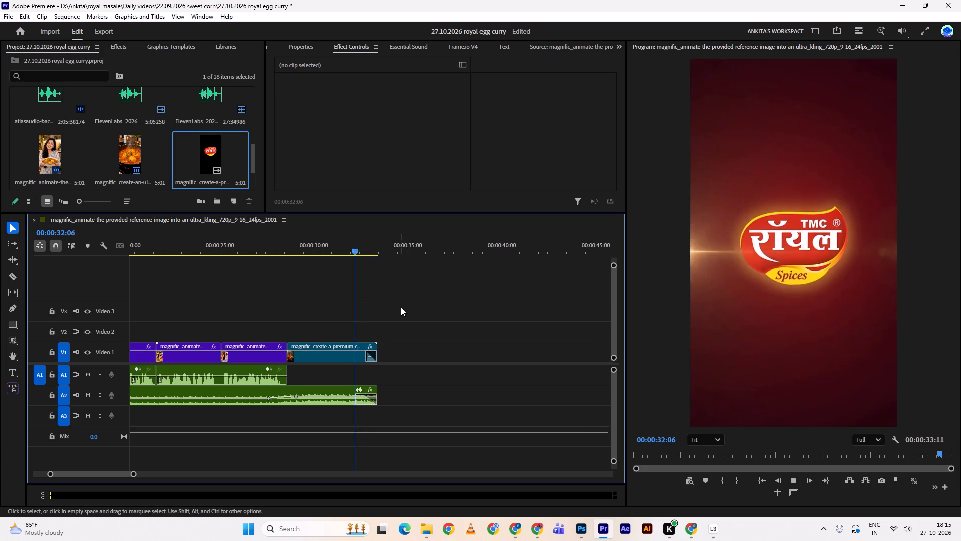
Play the sequence from the start to check it, with the system volume raised to 100.
scroll(403, 308, "down", 6, "alt")
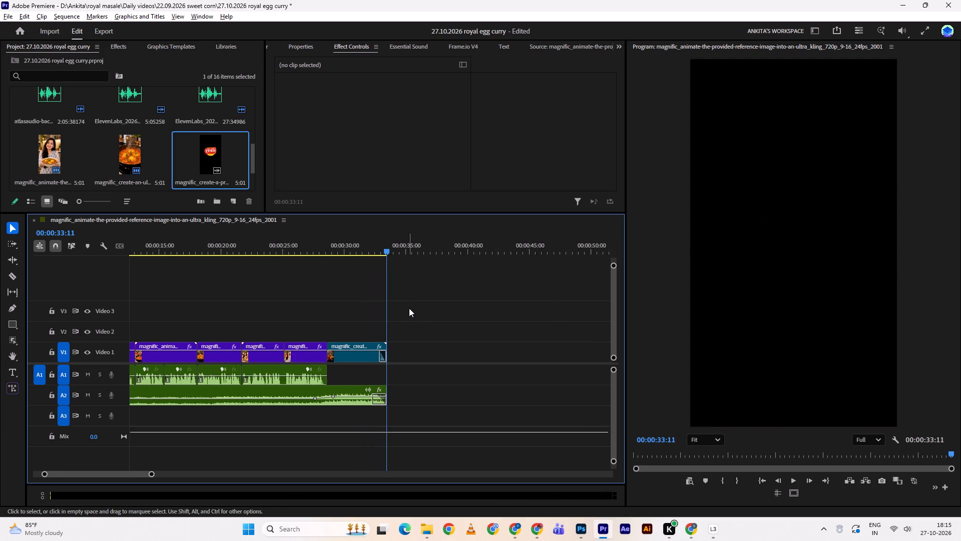
scroll(409, 308, "down", 2, "alt")
left_click_drag(388, 244, 59, 292)
left_click(59, 292)
key("space")
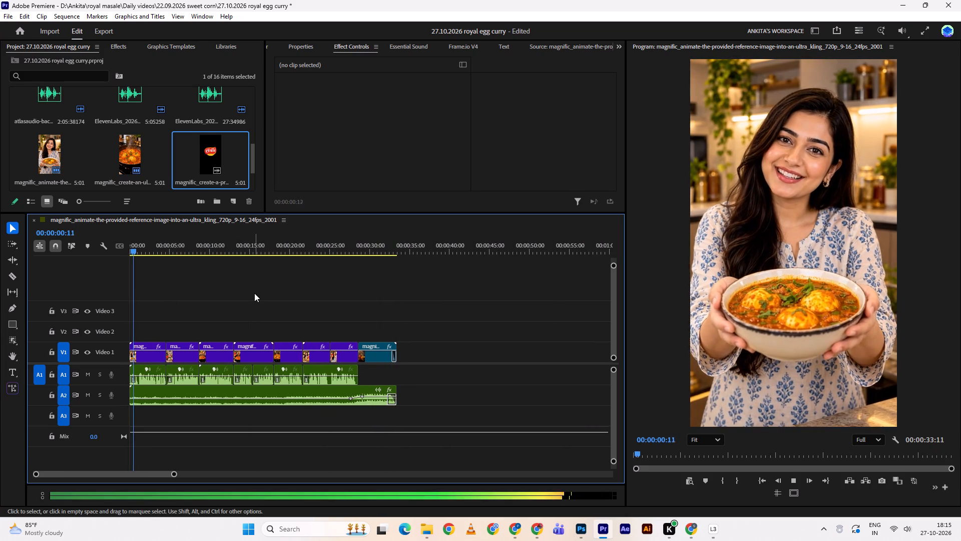
key("space")
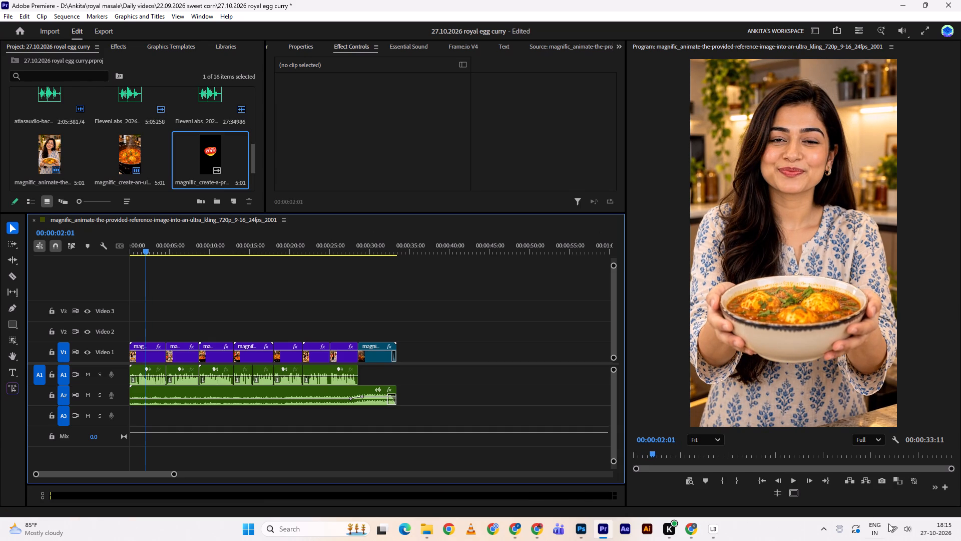
left_click(902, 535)
left_click_drag(896, 473, 960, 466)
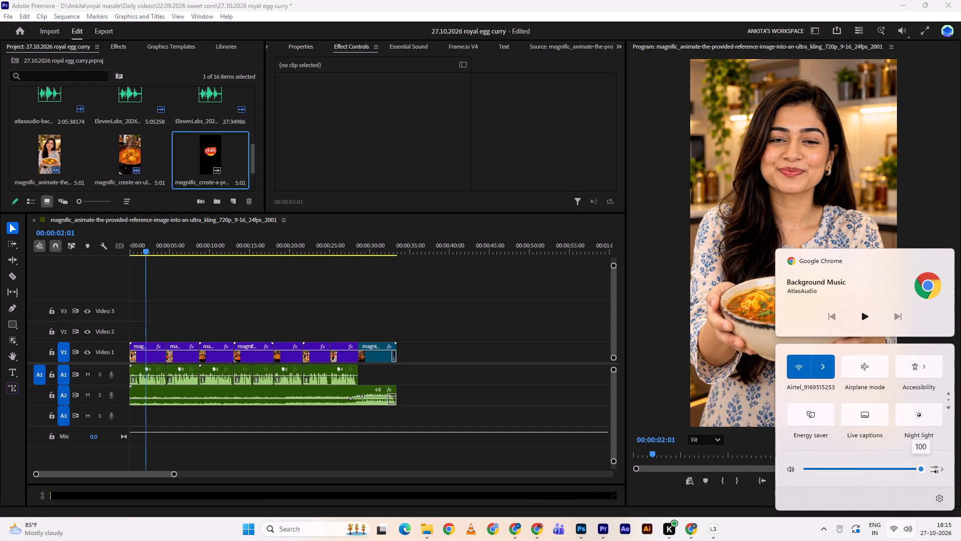
left_click(472, 324)
key("space")
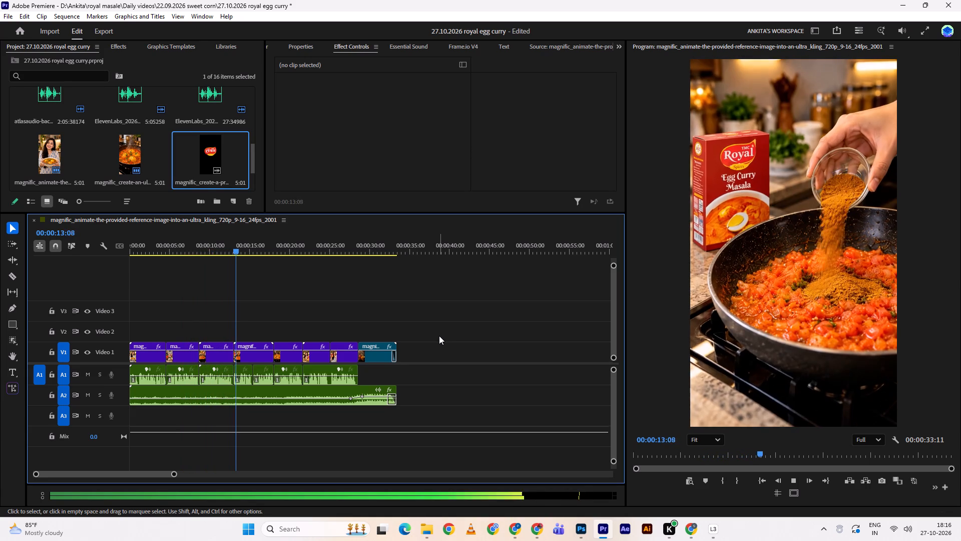
key("space")
Import the "reel header nd footer png" image from the royal masale folder and place it on V2 at the sequence start.
key("alt+Tab")
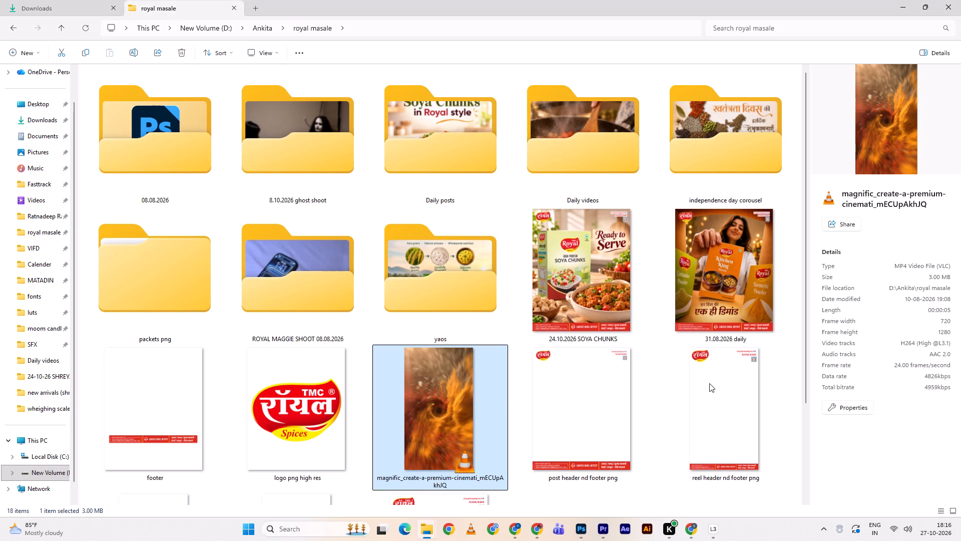
left_click_drag(709, 384, 183, 150)
key("alt+Tab")
left_click_drag(211, 151, 111, 330)
left_click_drag(159, 238, 146, 236)
left_click(146, 236)
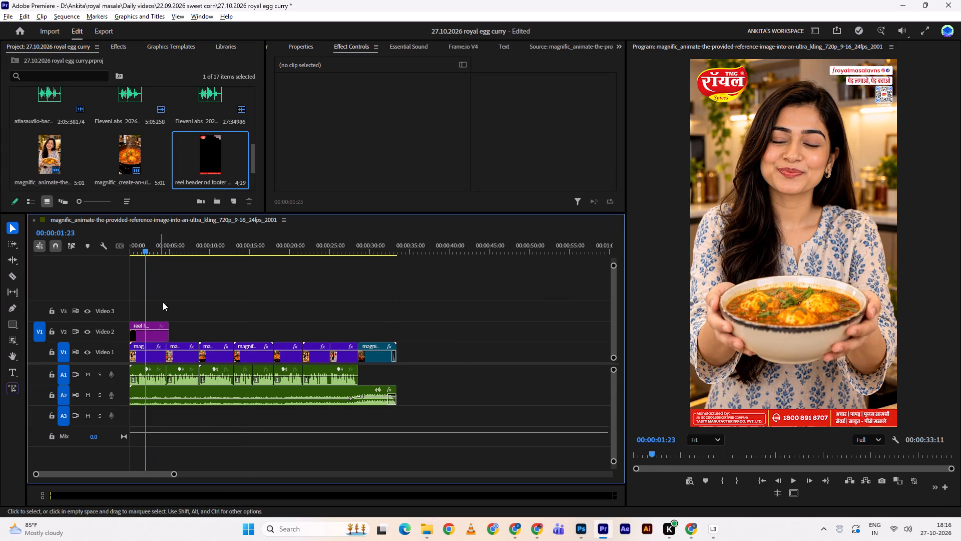
Extend the header and footer overlay on V2 to the end of the sequence at 00:00:33:11.
left_click_drag(174, 330, 398, 350)
left_click(398, 350)
left_click_drag(396, 336, 403, 336)
left_click(368, 334)
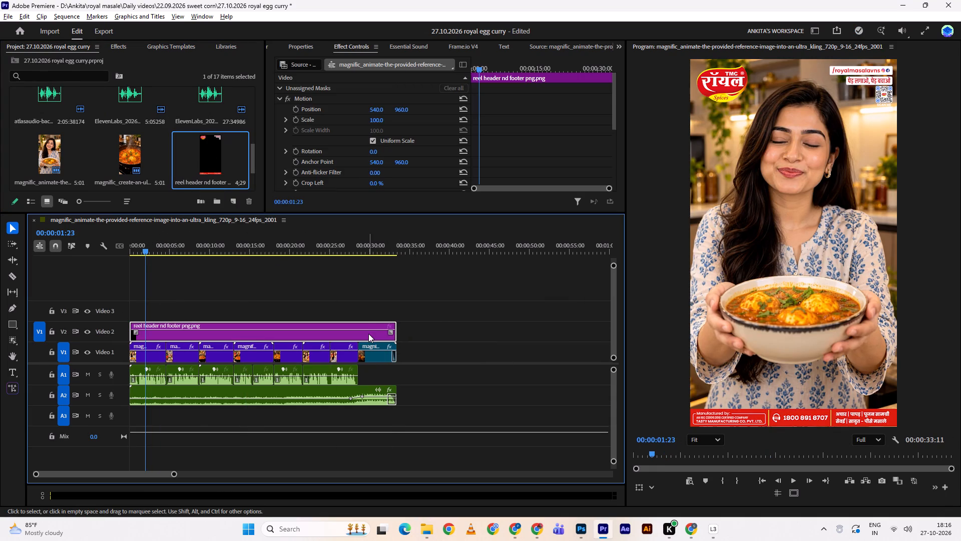
Set the scale of the header and footer overlay on V2 to 100.5.
left_click(386, 121)
double_click(395, 119)
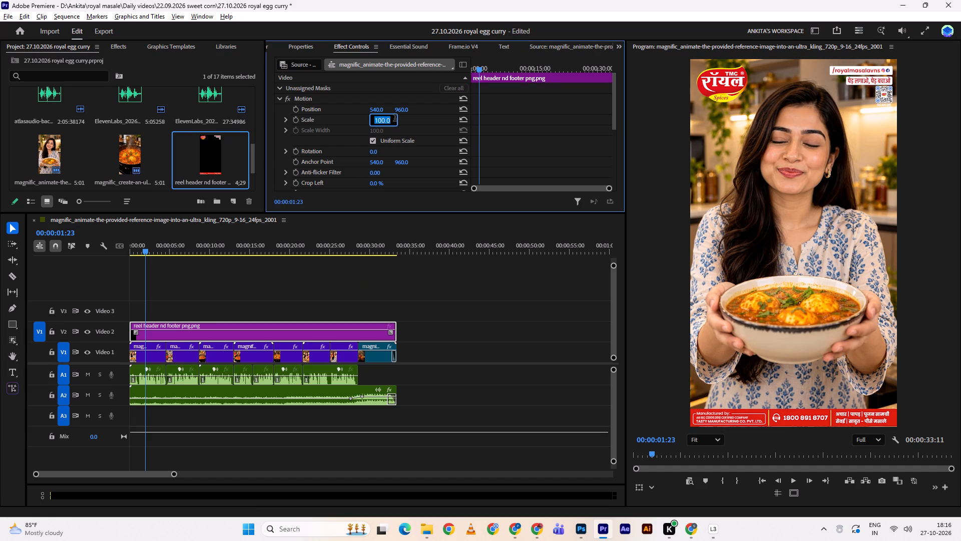
double_click(394, 121)
left_click(390, 122)
key("BackSpace")
key("5")
key("Return")
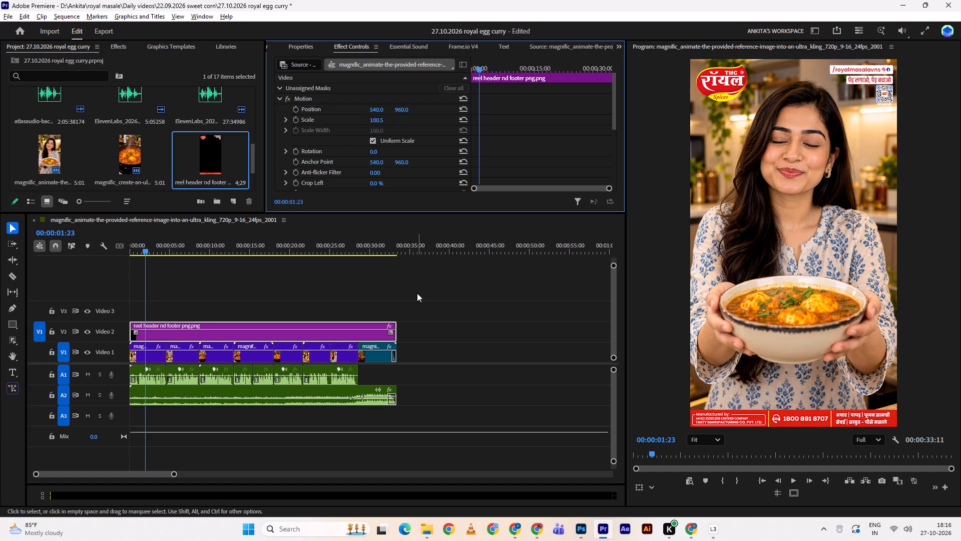
Play the opening of the sequence from the start to check the rescaled header and footer overlay.
key("space")
left_click(466, 304)
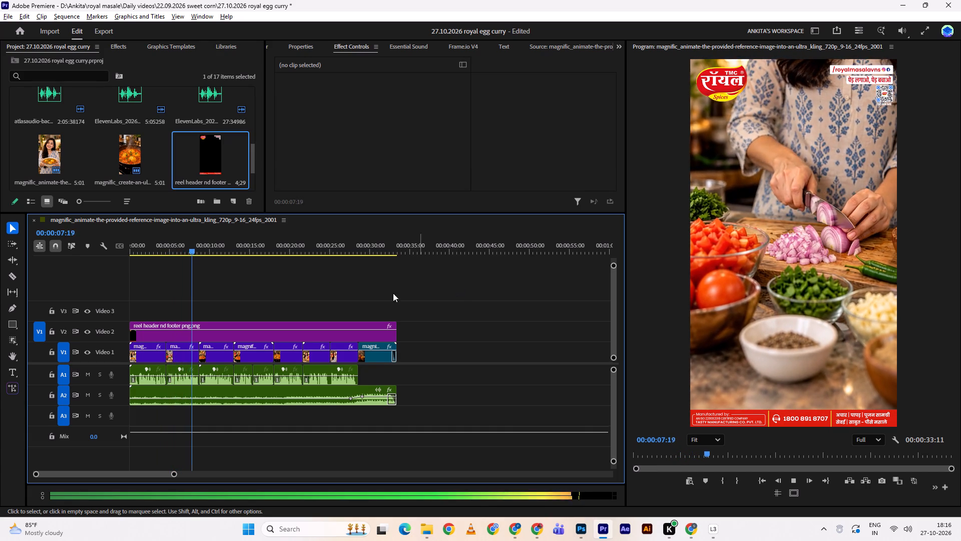
left_click_drag(164, 240, 104, 247)
key("space")
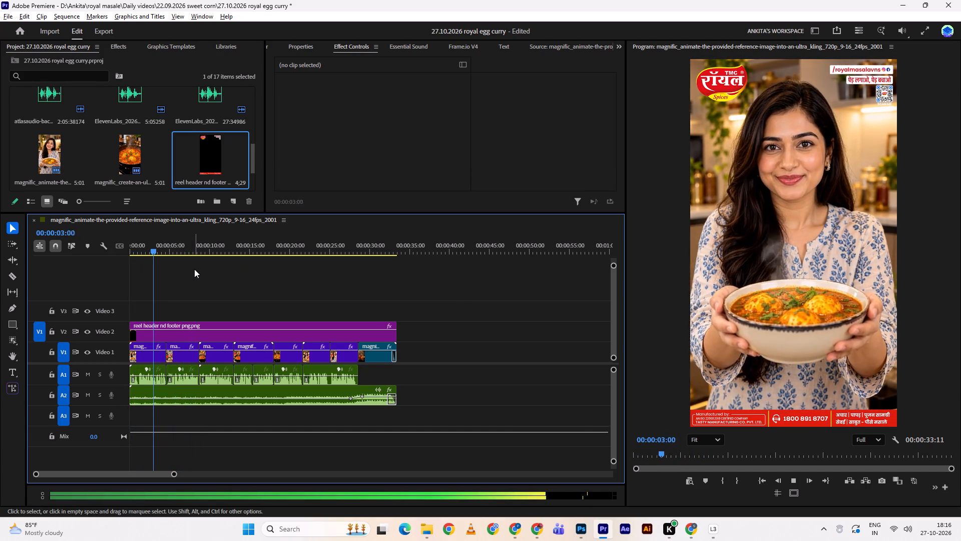
key("space")
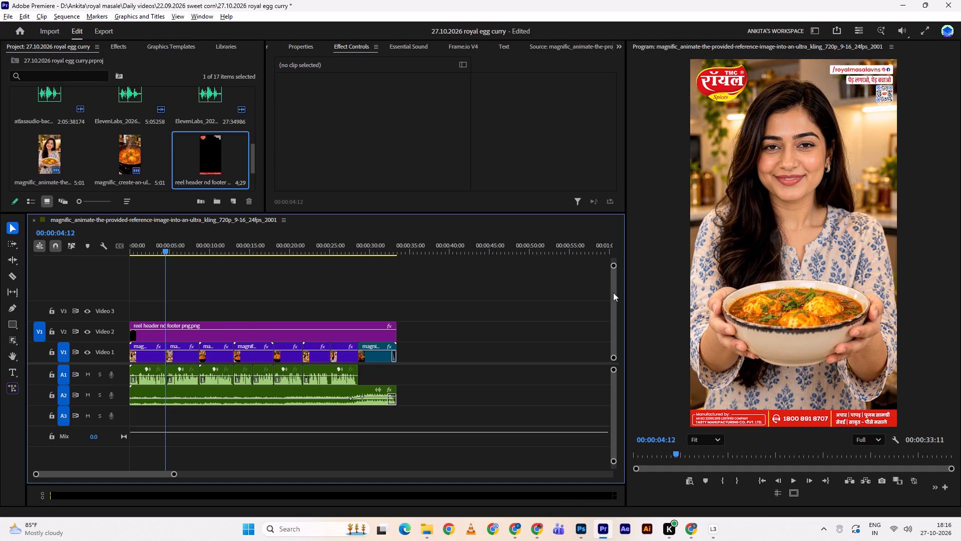
key("space")
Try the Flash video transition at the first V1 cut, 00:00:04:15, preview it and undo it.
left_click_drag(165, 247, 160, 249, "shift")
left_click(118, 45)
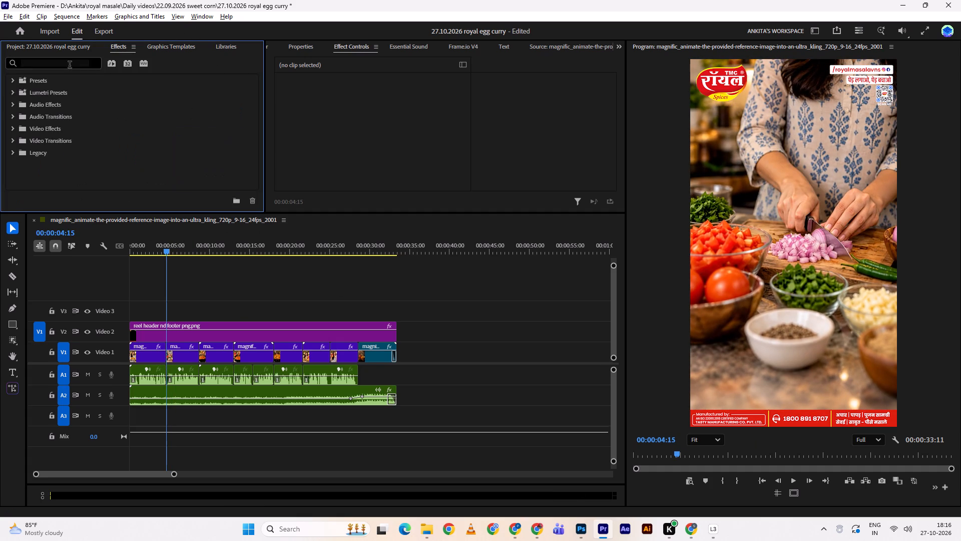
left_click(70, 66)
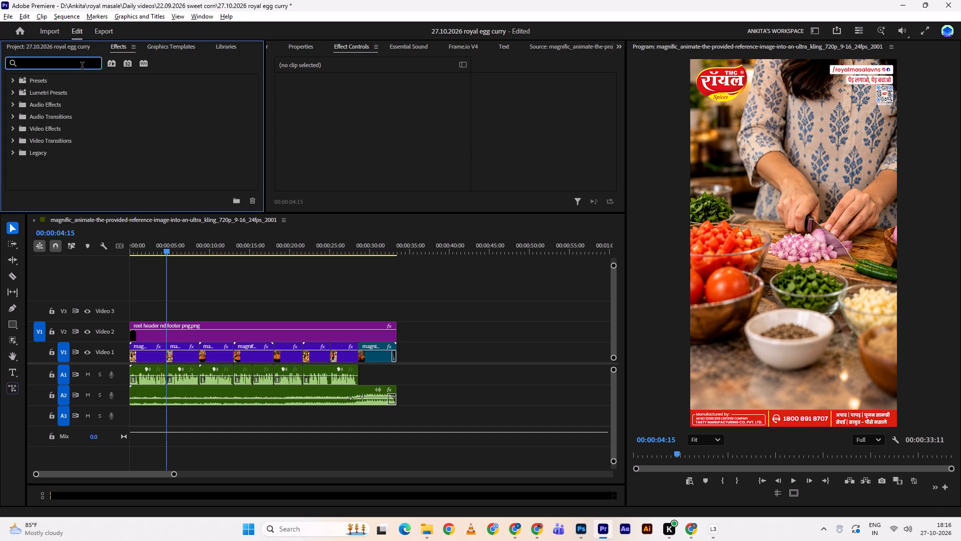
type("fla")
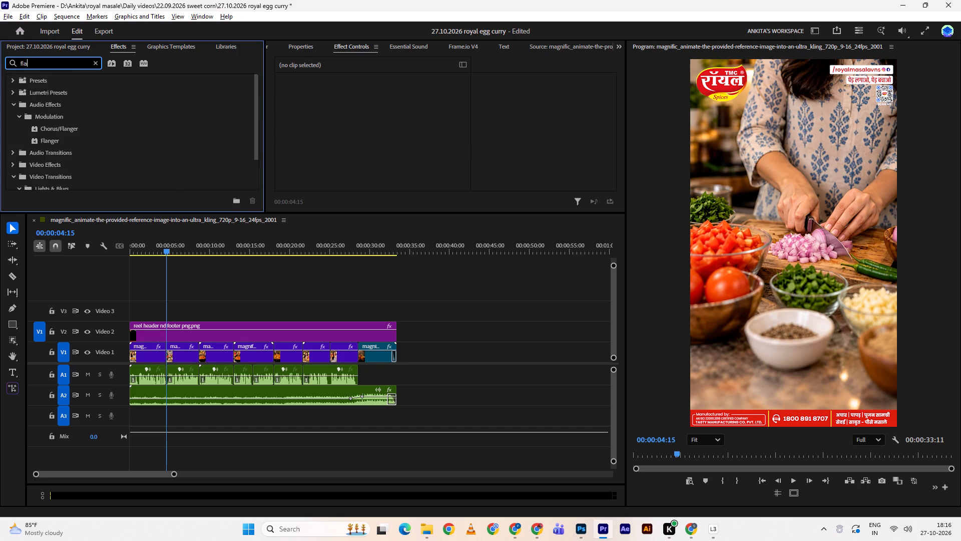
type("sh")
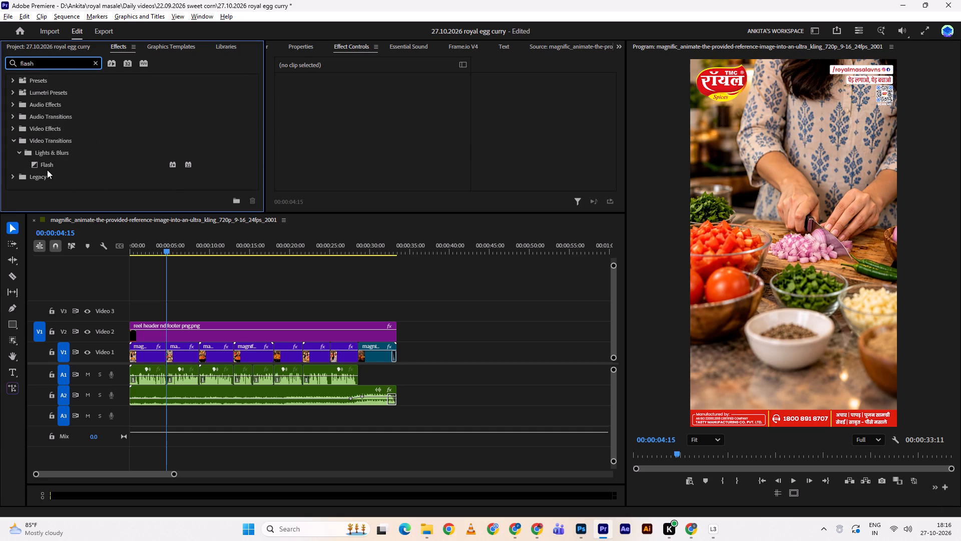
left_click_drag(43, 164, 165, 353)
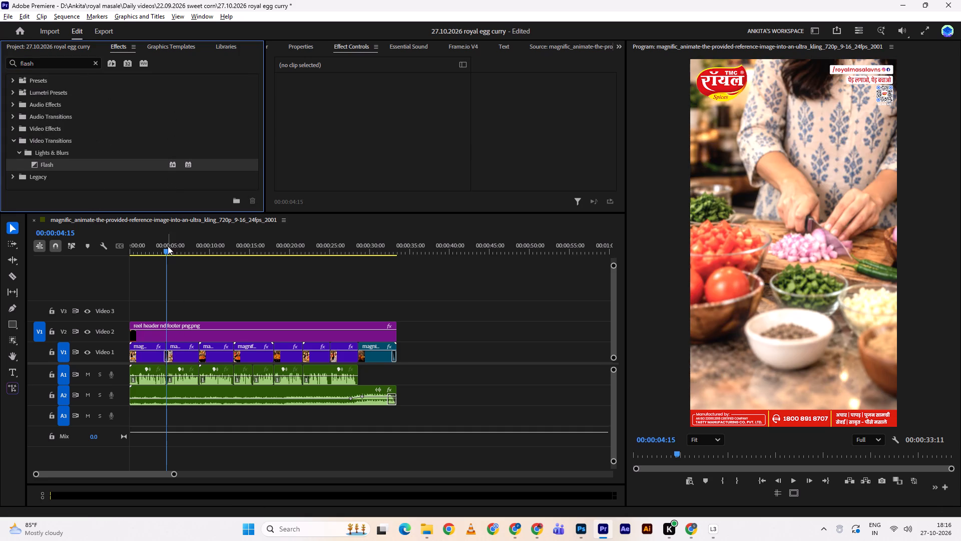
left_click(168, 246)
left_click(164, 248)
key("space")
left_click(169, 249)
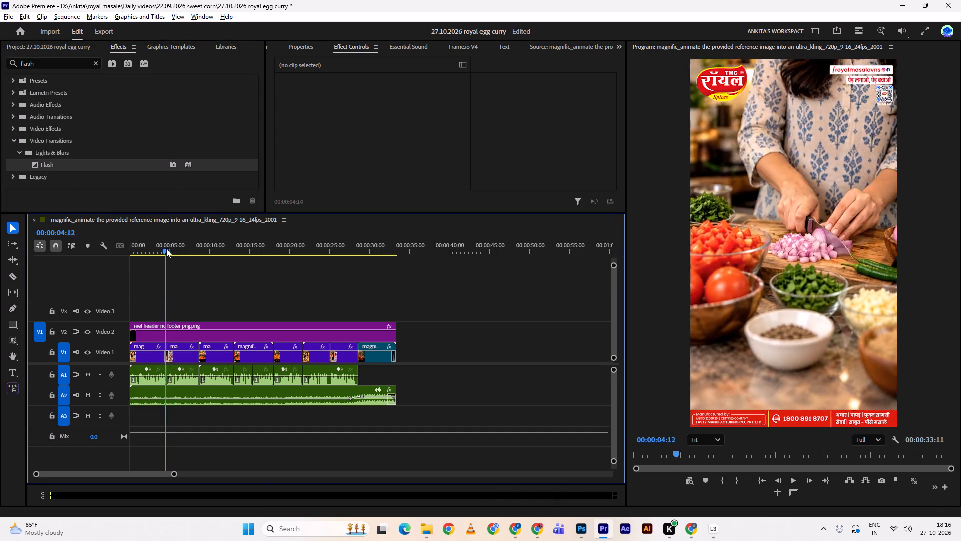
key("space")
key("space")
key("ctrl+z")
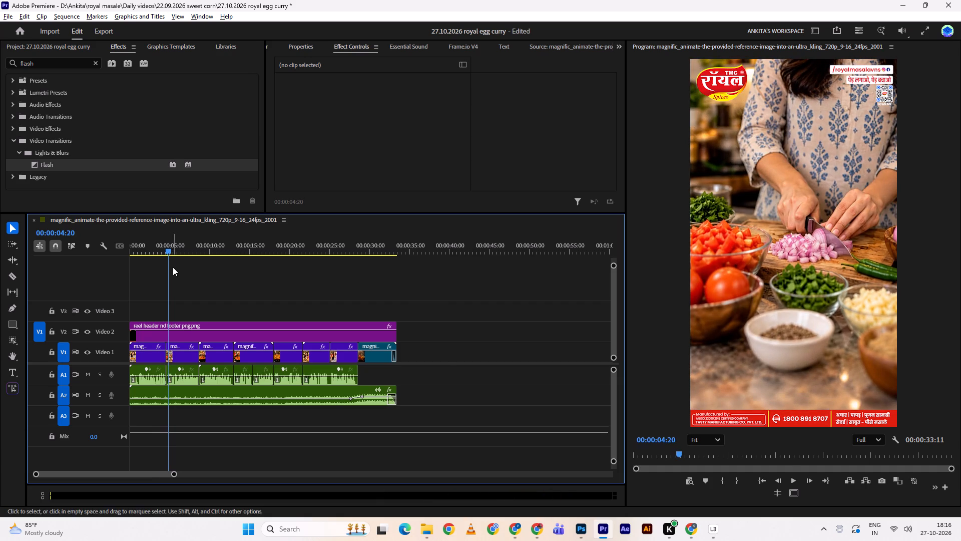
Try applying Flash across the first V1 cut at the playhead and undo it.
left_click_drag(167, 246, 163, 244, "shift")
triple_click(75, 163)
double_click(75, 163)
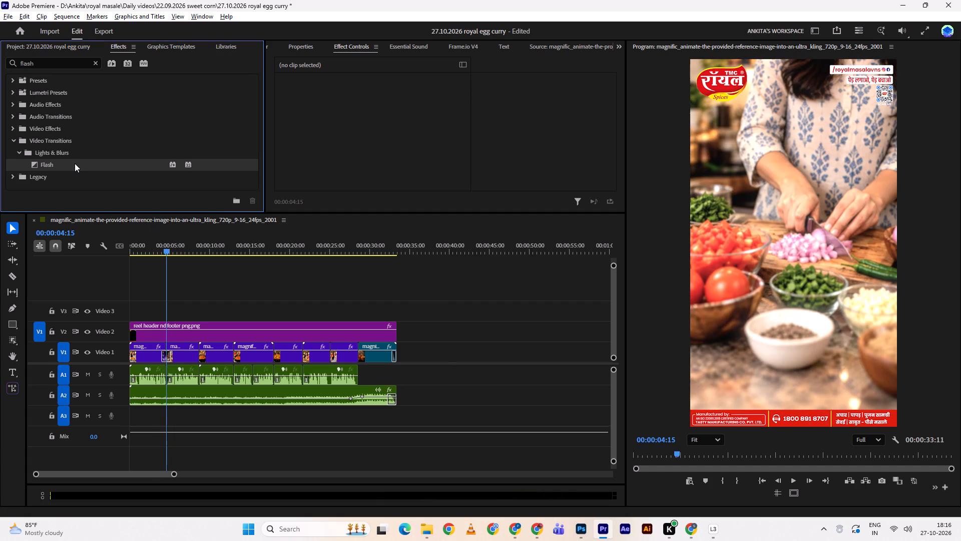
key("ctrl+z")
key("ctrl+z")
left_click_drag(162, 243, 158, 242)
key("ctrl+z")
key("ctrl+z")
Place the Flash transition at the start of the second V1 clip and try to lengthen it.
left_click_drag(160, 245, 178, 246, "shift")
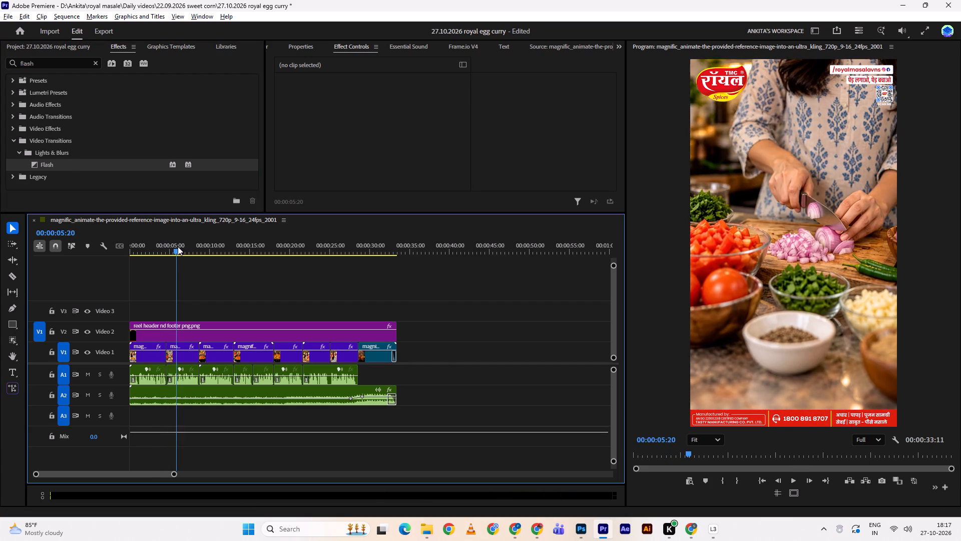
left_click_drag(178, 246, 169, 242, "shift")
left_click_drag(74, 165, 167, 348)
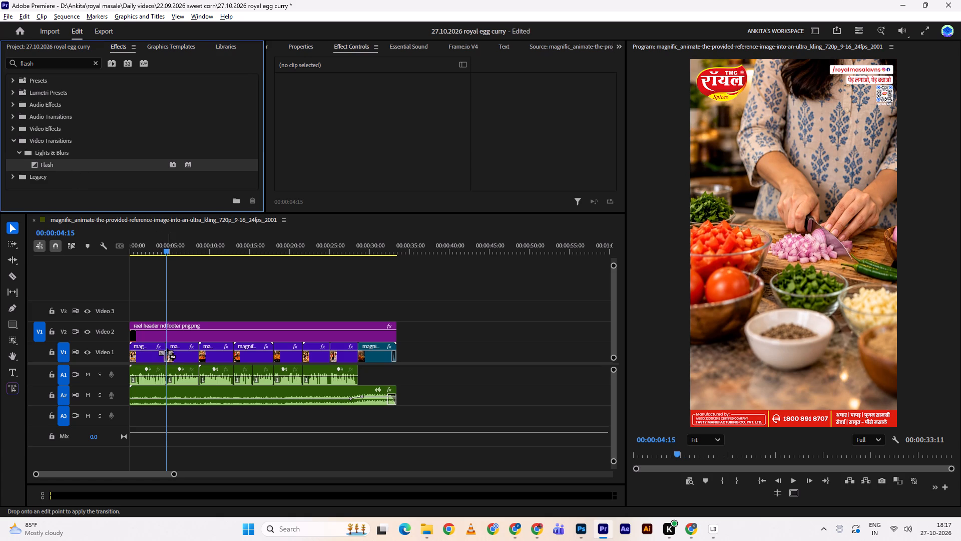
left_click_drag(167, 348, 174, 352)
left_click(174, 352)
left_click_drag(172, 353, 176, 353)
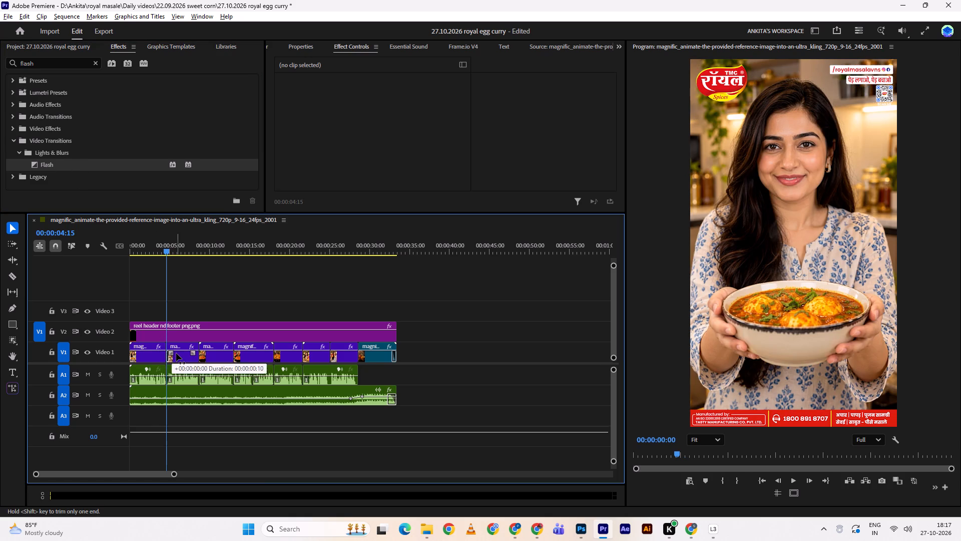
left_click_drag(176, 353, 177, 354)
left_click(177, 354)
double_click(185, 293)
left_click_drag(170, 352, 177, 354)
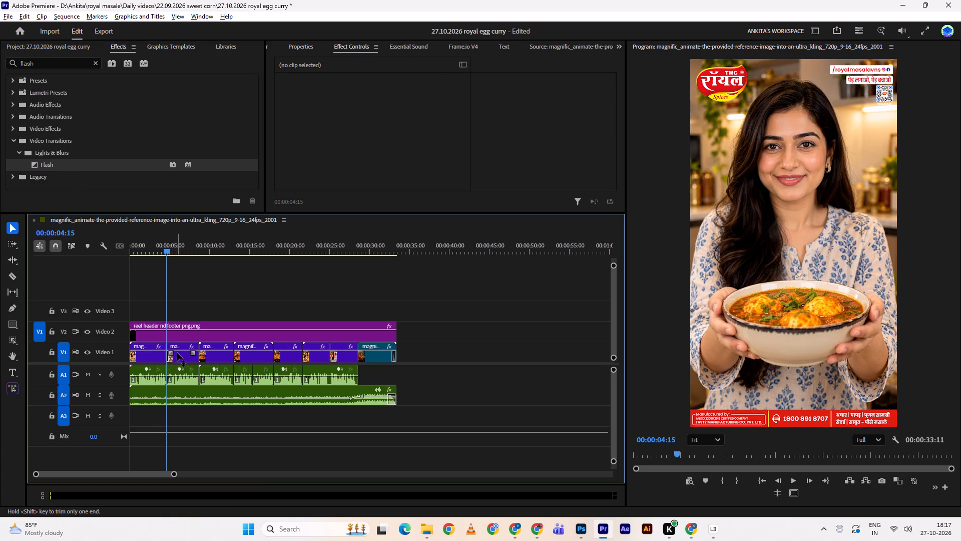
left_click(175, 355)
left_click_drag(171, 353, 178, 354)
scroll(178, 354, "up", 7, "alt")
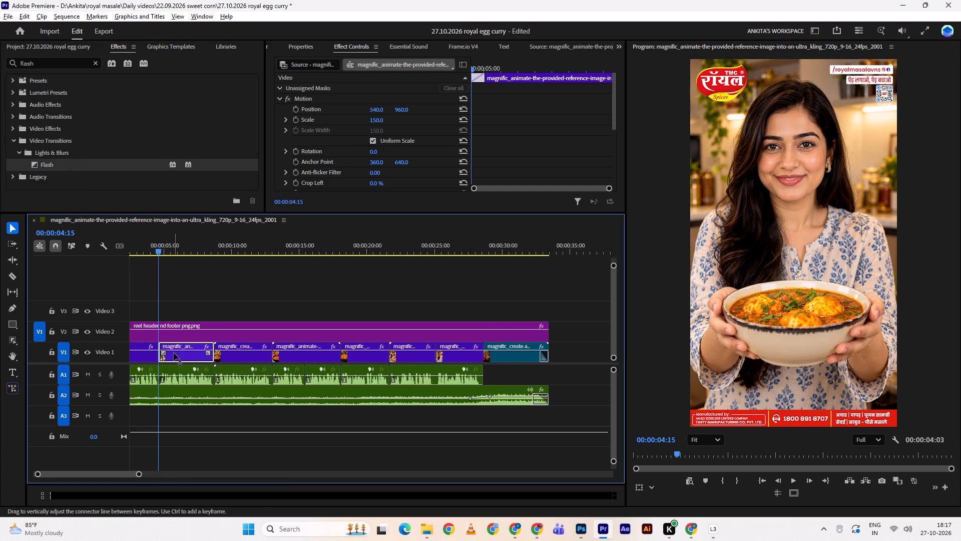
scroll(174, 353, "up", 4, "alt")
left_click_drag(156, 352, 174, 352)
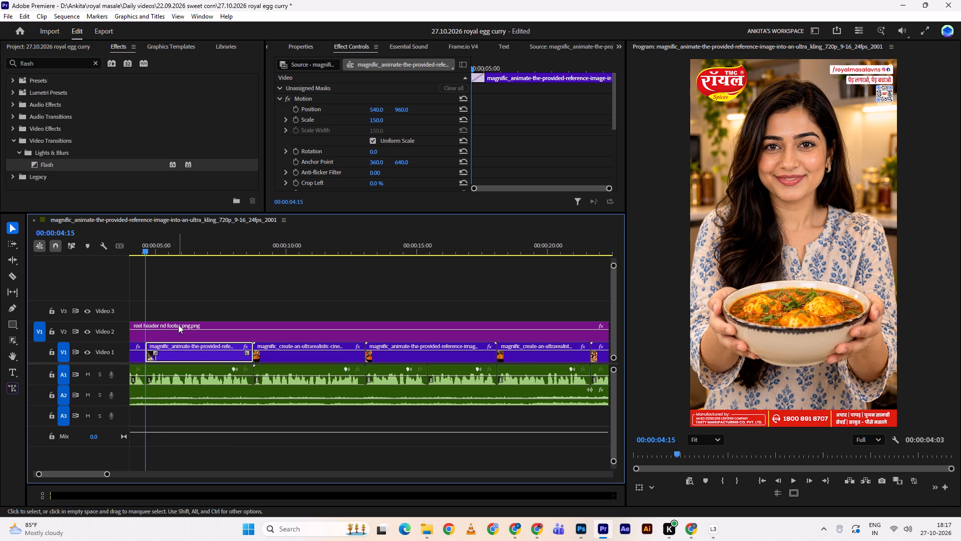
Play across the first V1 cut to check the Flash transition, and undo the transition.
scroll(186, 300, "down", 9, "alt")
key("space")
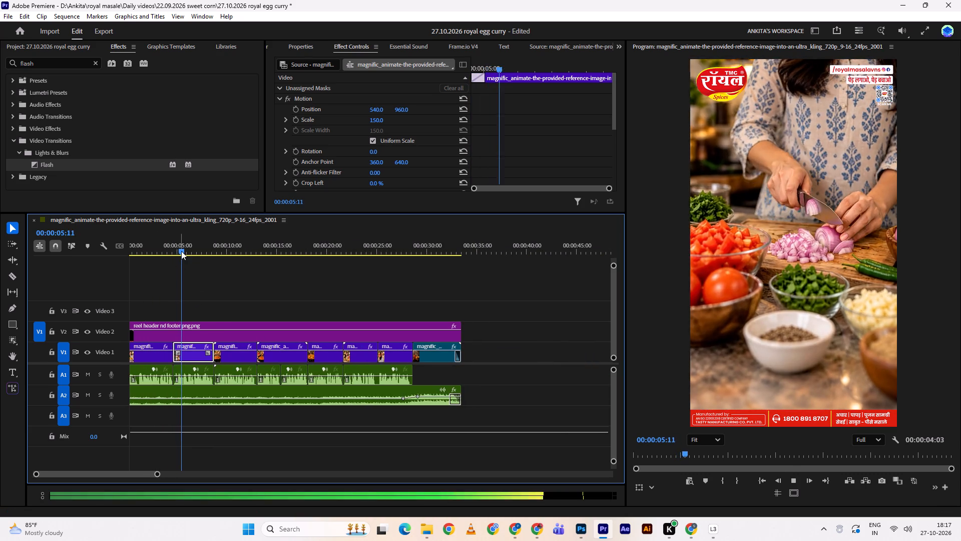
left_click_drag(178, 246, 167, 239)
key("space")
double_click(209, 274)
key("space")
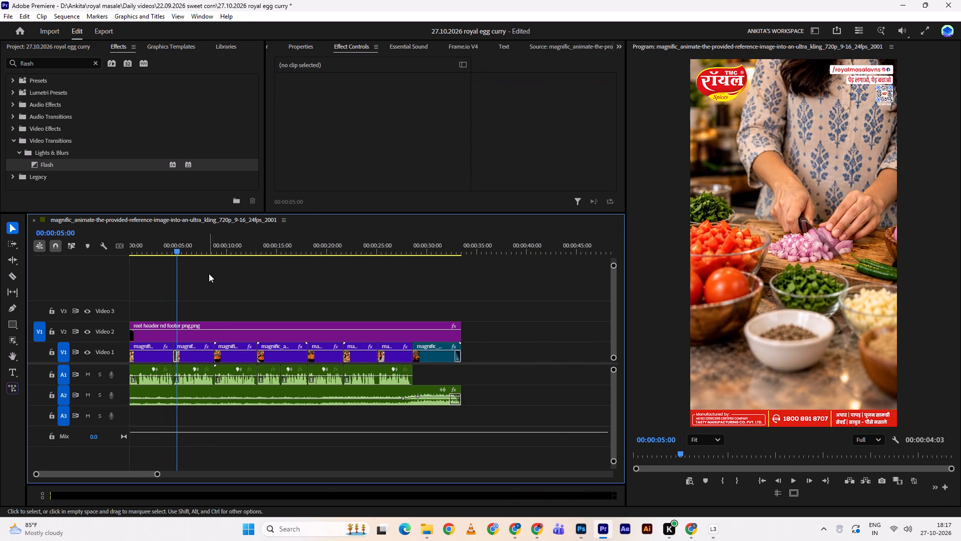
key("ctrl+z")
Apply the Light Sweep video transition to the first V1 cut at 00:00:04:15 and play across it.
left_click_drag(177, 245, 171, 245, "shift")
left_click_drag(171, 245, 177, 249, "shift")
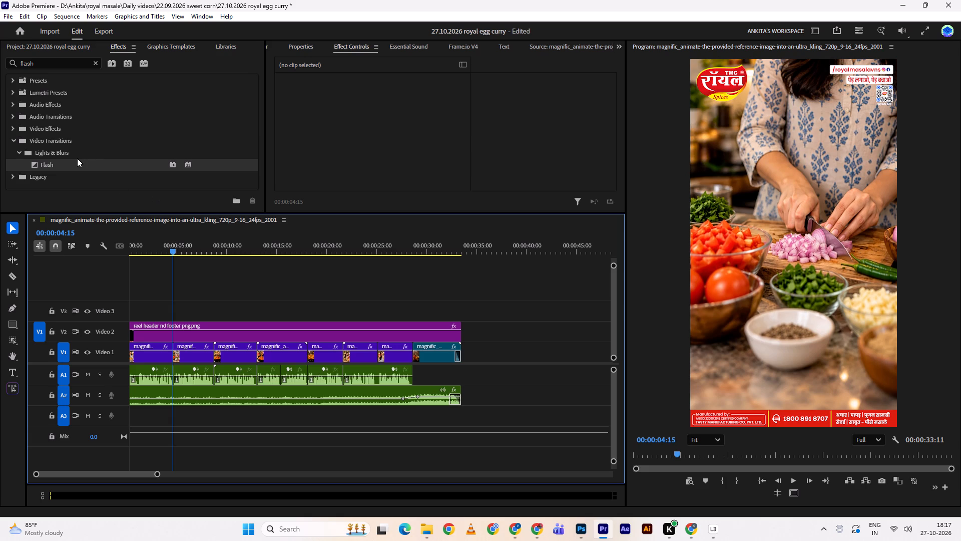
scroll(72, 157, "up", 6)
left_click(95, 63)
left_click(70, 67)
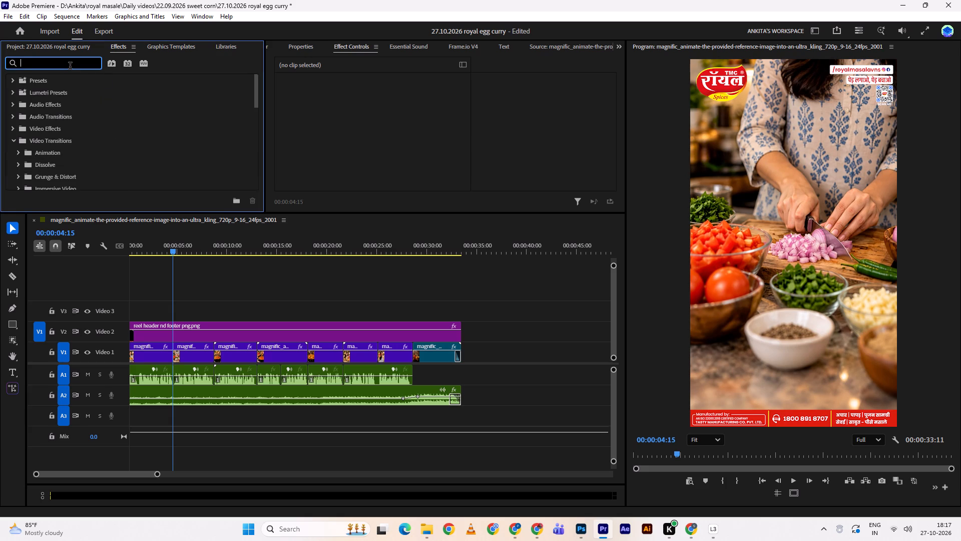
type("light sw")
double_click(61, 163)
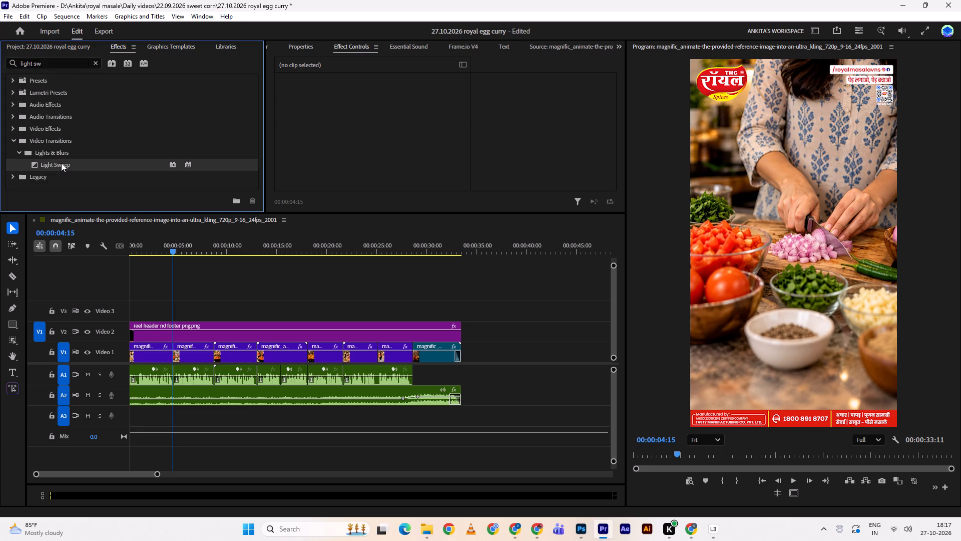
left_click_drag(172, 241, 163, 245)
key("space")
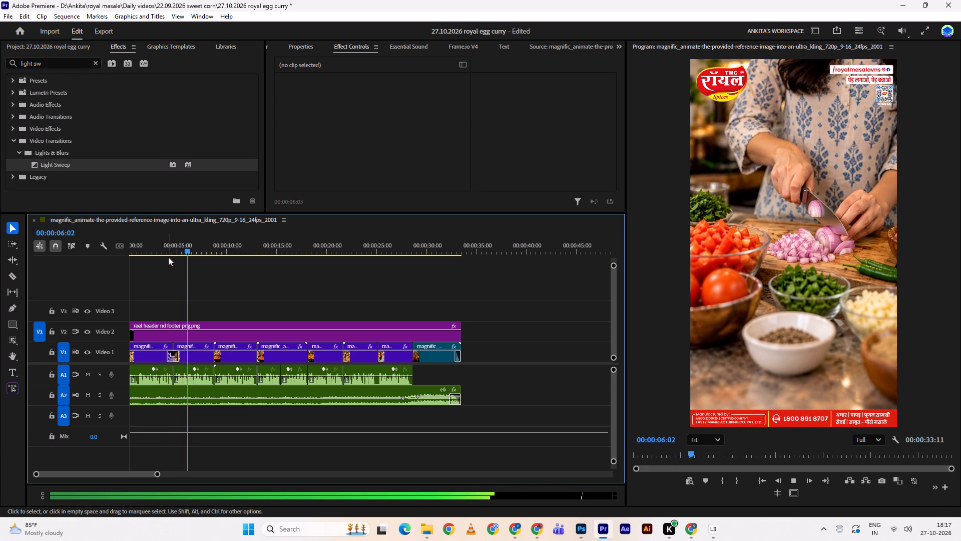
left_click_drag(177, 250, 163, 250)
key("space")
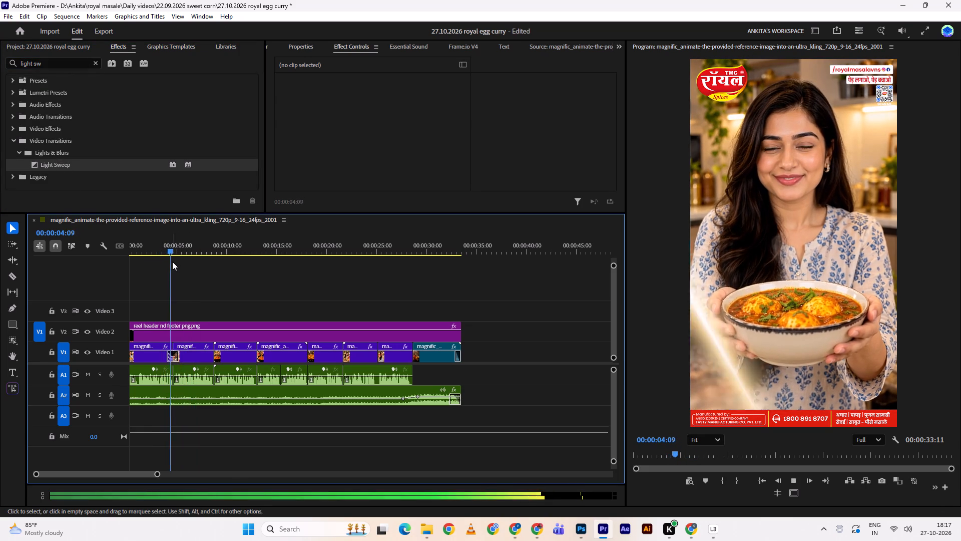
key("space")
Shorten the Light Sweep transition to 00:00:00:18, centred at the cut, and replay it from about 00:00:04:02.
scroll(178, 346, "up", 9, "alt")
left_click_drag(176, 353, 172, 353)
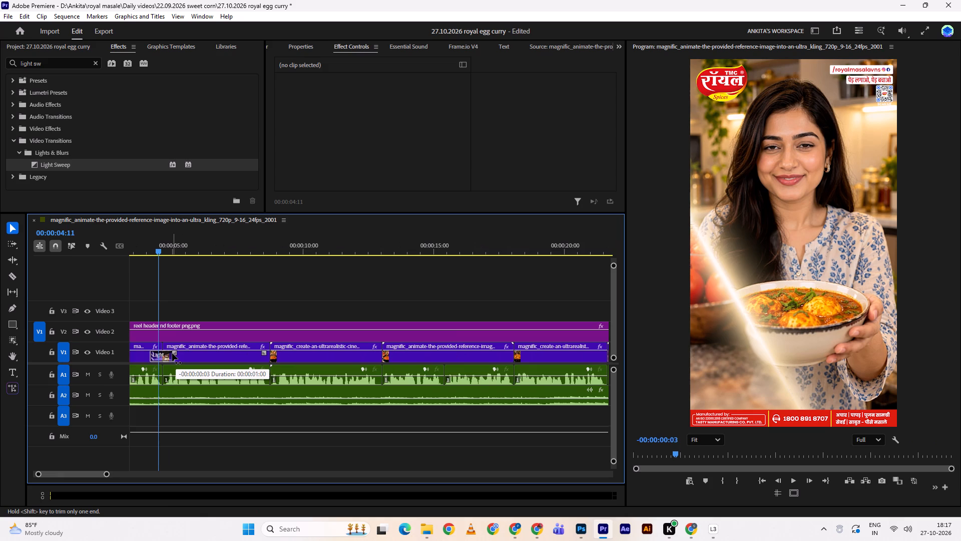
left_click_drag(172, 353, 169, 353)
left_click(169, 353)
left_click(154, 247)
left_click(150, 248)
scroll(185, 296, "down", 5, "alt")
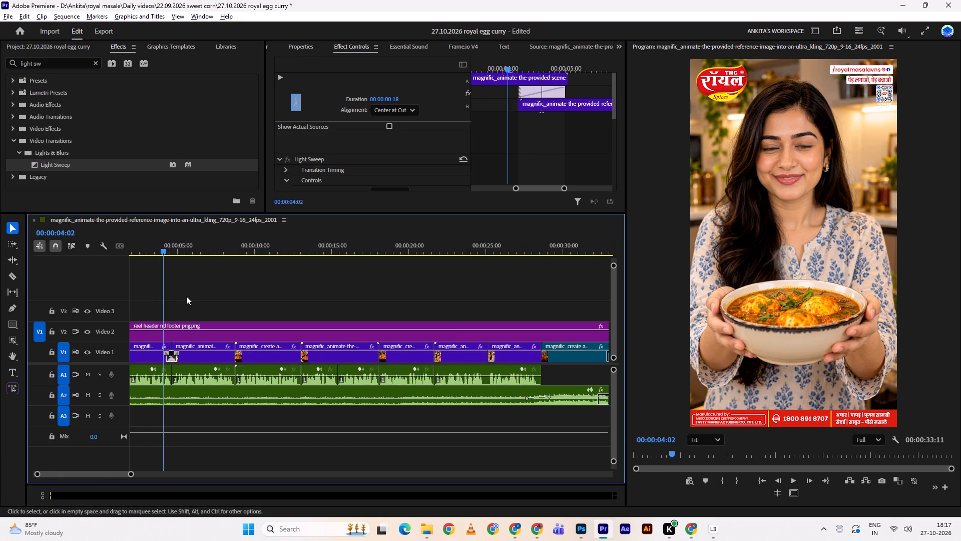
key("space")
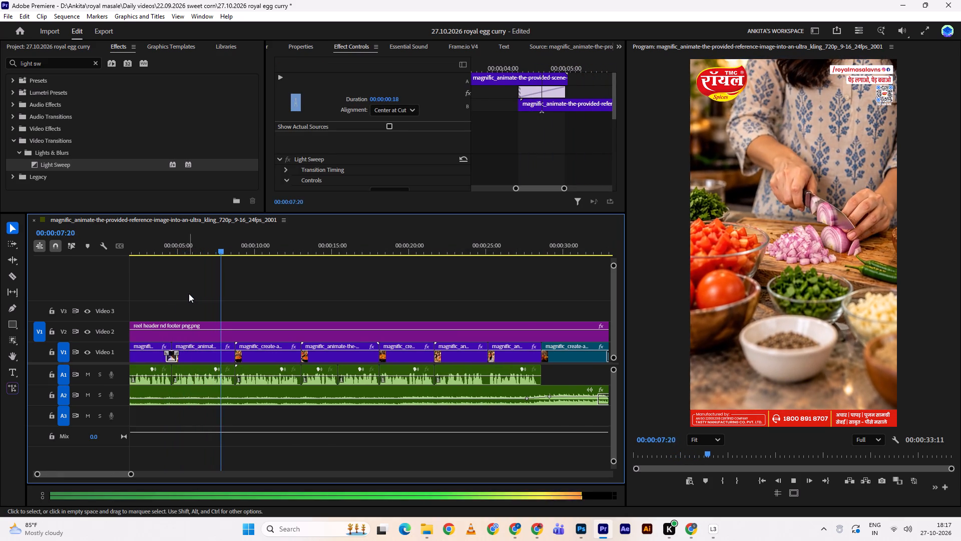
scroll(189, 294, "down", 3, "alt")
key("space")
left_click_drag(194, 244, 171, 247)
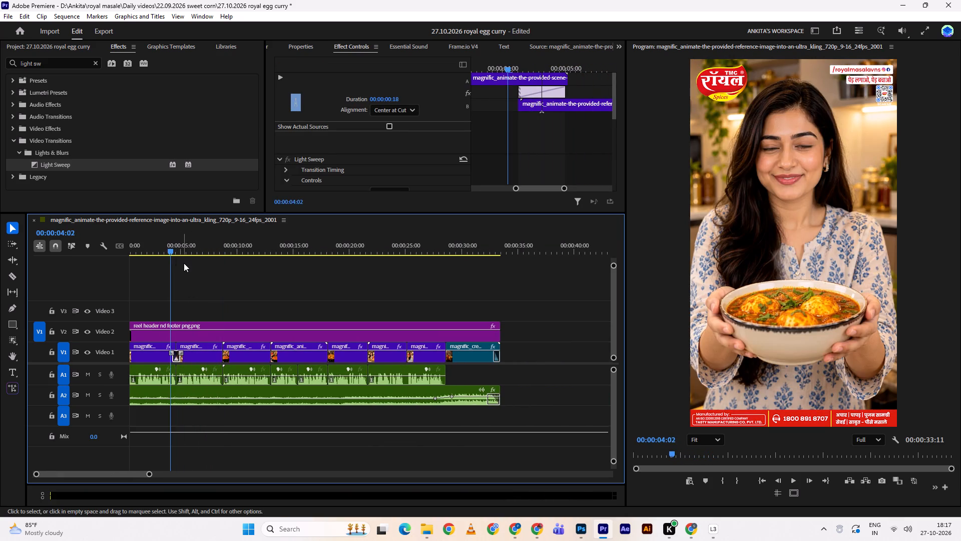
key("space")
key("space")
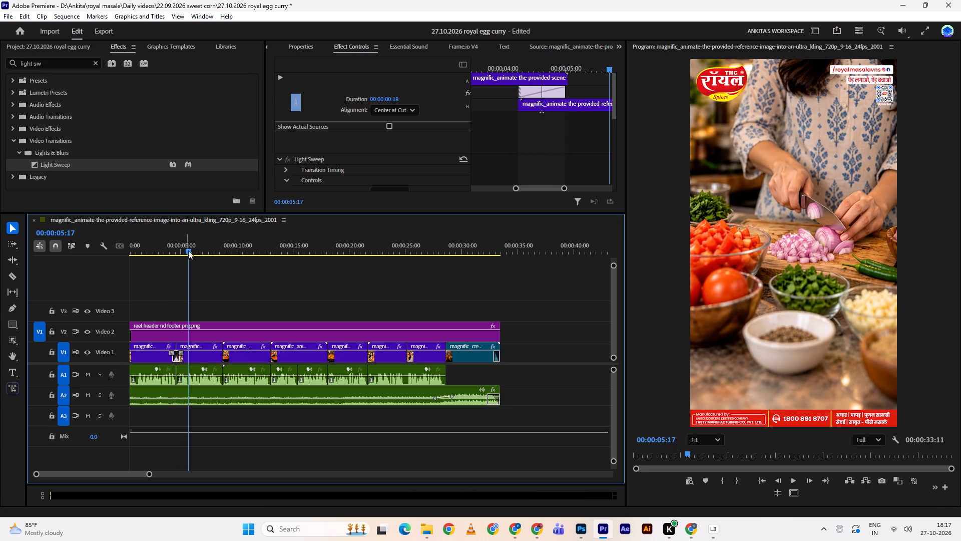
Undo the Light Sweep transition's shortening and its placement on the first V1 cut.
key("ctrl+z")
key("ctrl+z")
Apply the Light Sweep transition to the V1 cut at 00:00:21:16, between the egg curry pan shot and the woman's serving shot.
left_click_drag(195, 249, 217, 248, "shift")
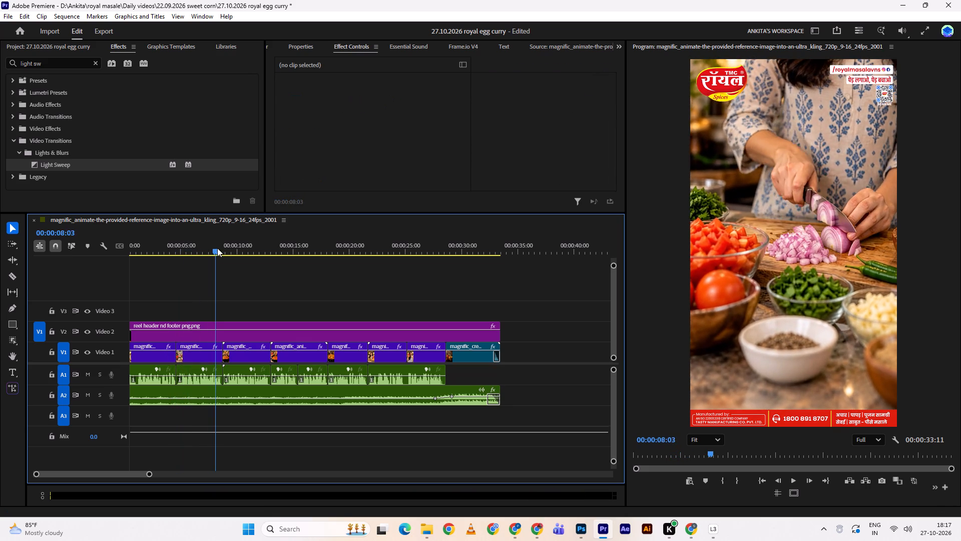
left_click_drag(217, 248, 178, 243, "shift")
key("space")
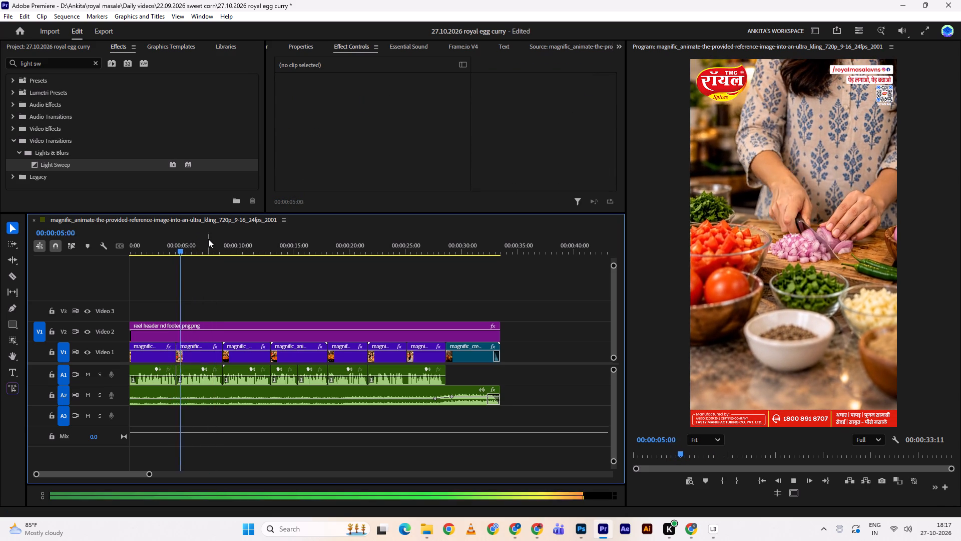
left_click_drag(211, 239, 287, 243)
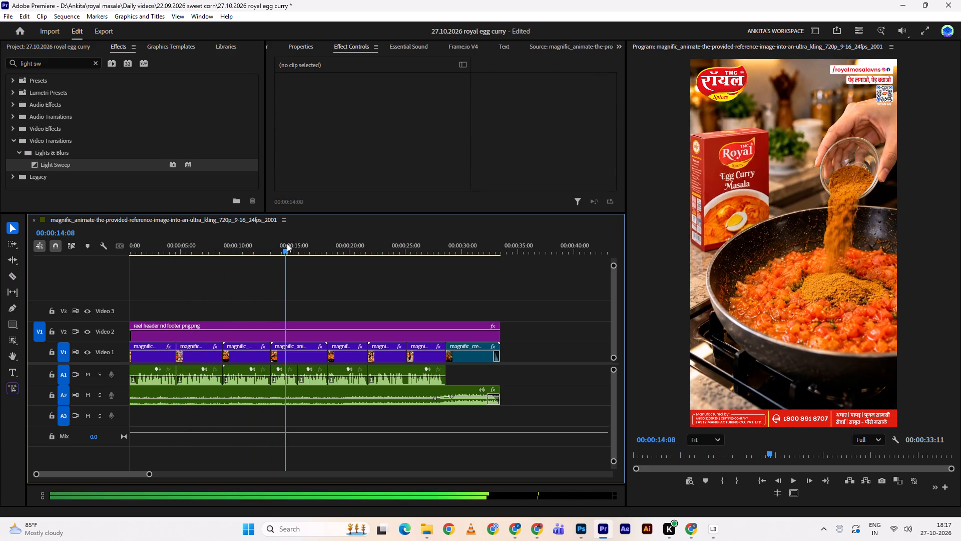
left_click_drag(287, 243, 367, 248)
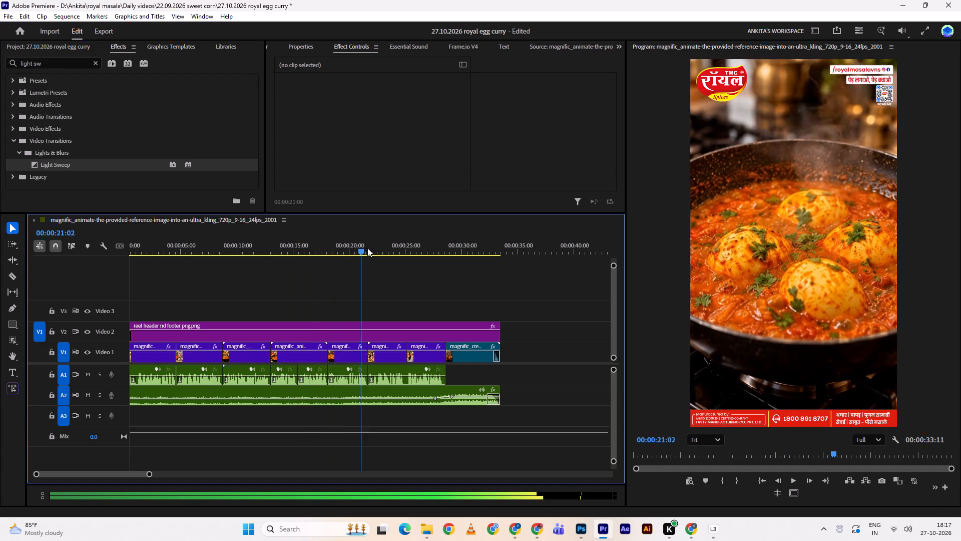
left_click_drag(367, 248, 370, 242)
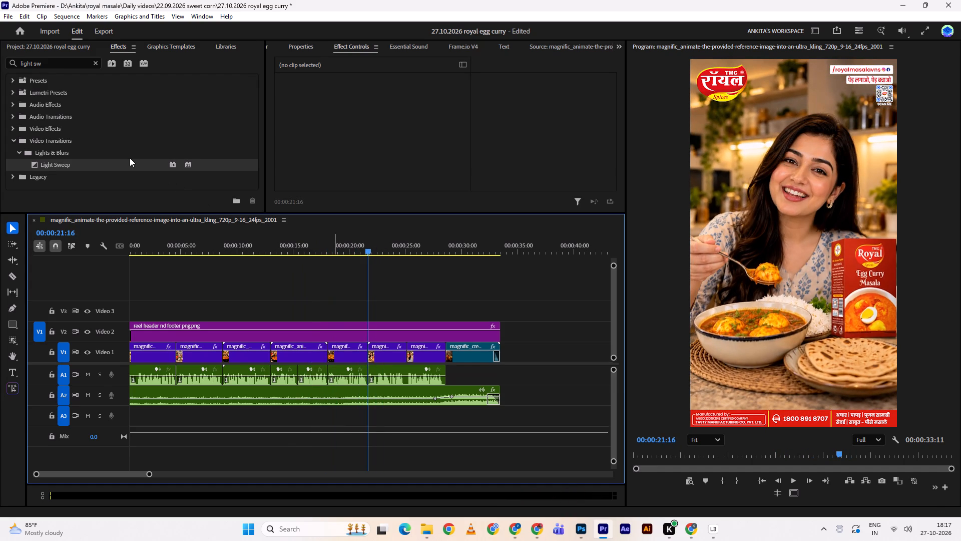
double_click(126, 163)
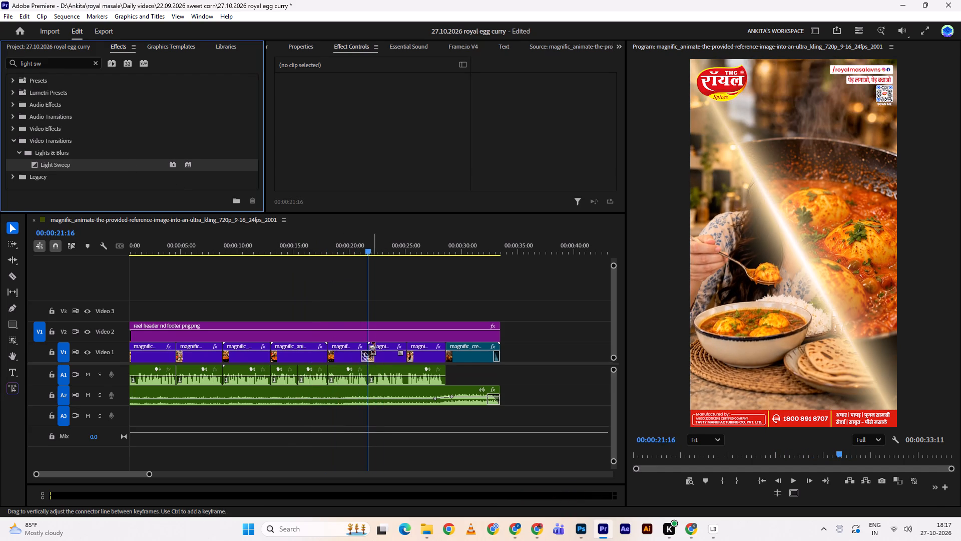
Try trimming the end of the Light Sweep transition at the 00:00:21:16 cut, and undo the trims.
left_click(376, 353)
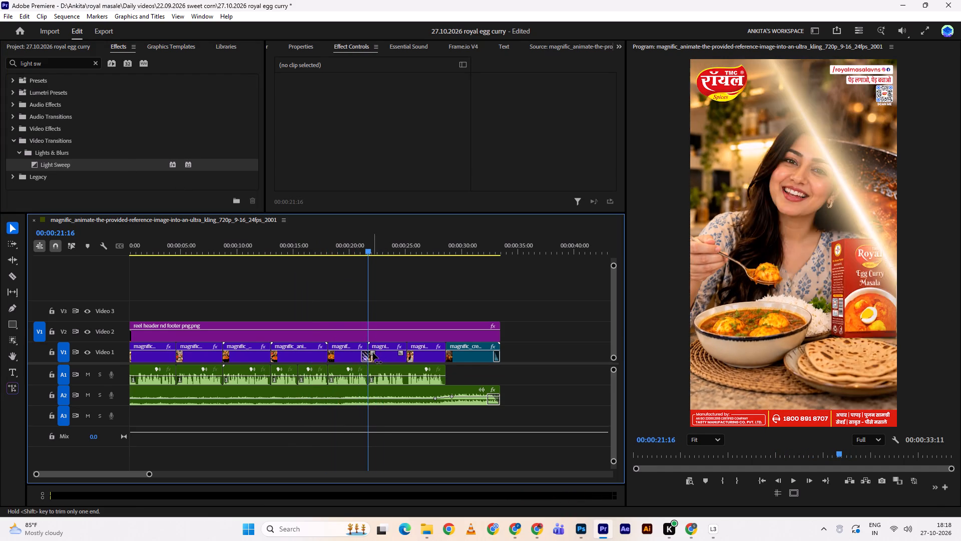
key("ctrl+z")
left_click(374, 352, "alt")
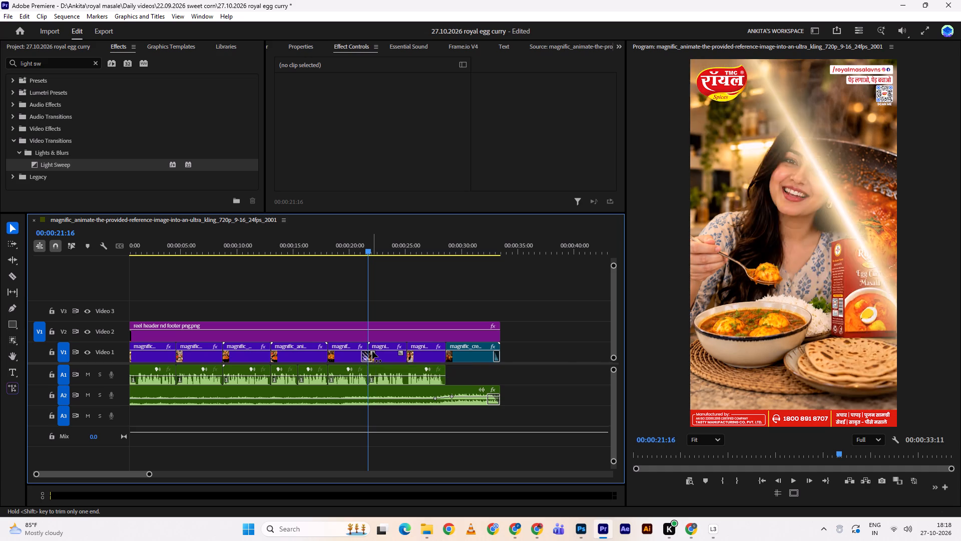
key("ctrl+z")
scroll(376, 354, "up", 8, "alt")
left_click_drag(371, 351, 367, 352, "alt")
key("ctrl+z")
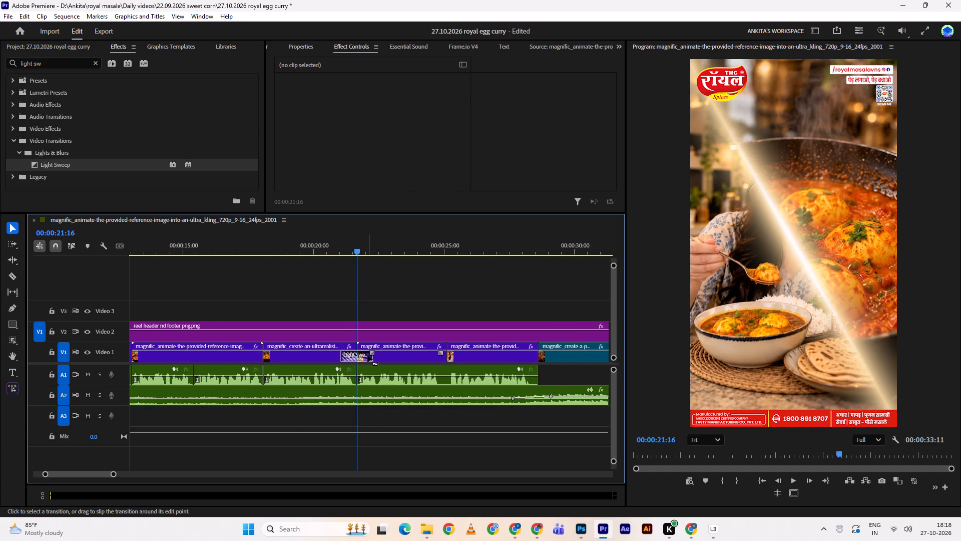
Shorten the Light Sweep transition at the 00:00:21:16 cut to 00:00:00:15 by trimming both ends, and play across it.
left_click(367, 354)
left_click(360, 359)
double_click(368, 356)
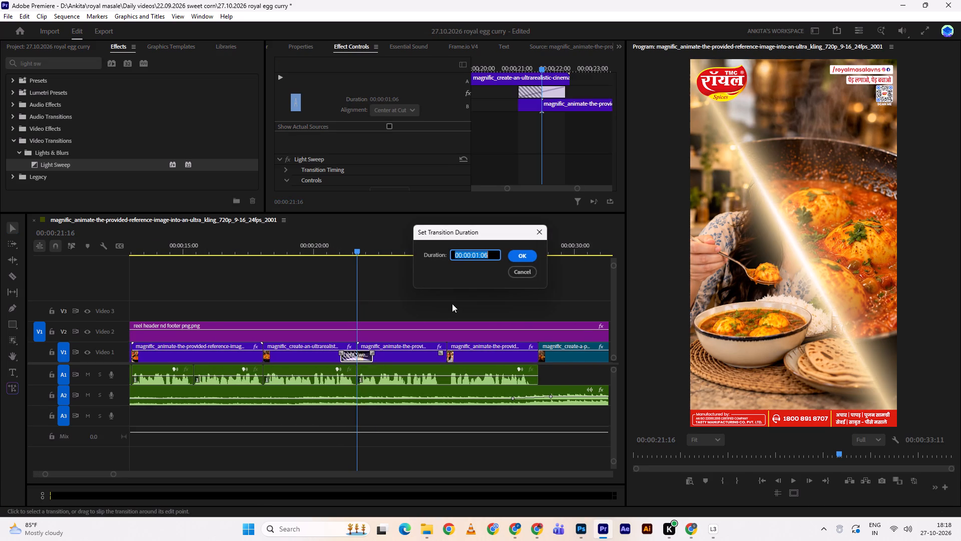
left_click(530, 268)
left_click_drag(372, 354, 368, 354, "alt")
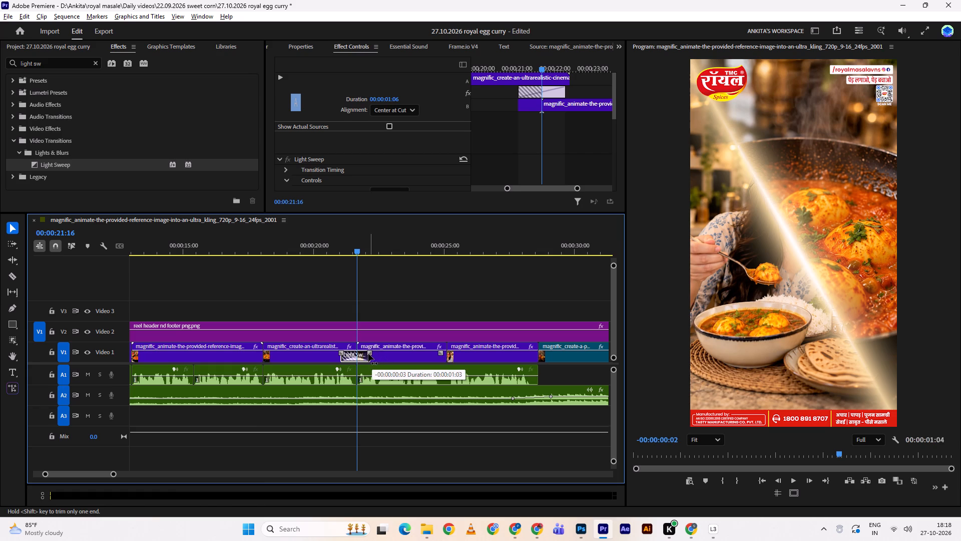
left_click_drag(368, 354, 367, 353, "alt")
left_click_drag(341, 353, 346, 352)
left_click(346, 352)
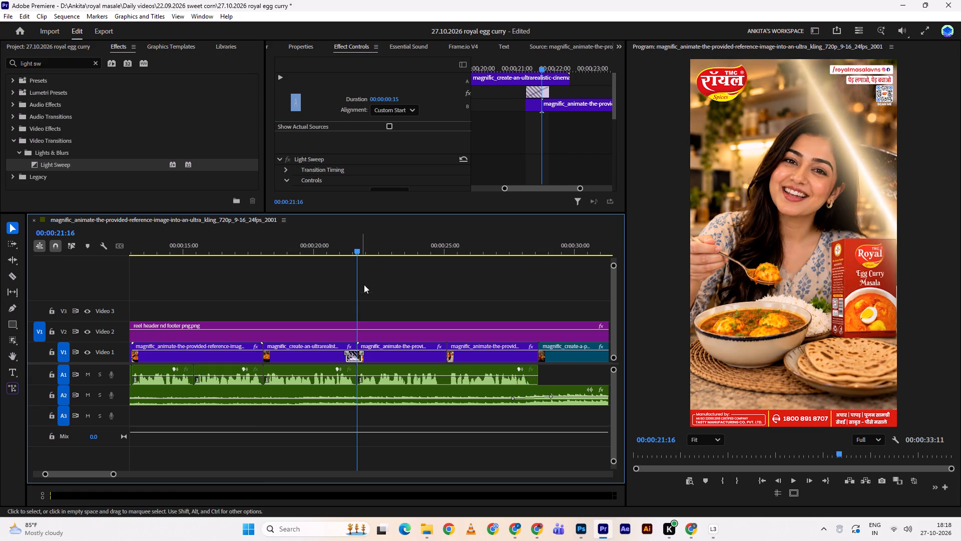
left_click_drag(351, 247, 342, 252)
double_click(378, 300)
scroll(378, 300, "down", 8, "alt")
key("space")
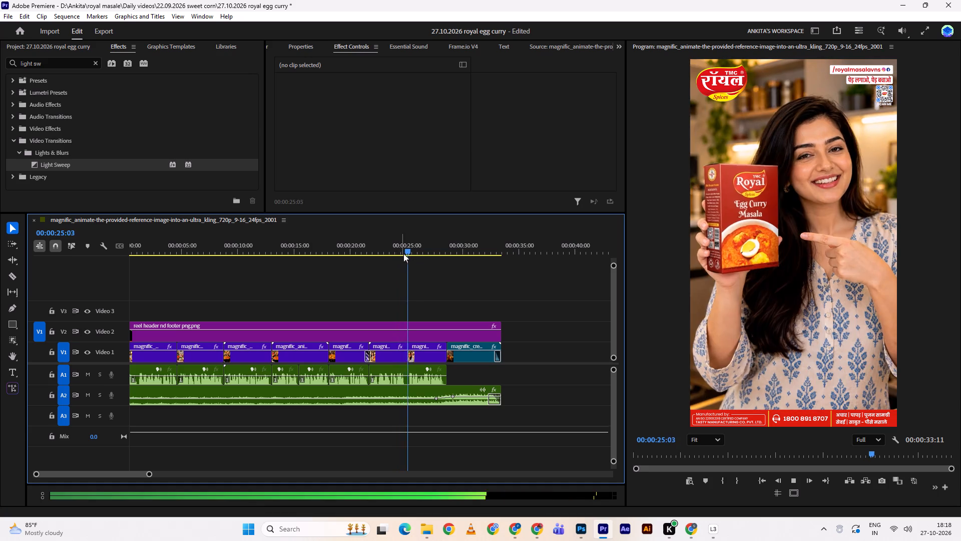
Scrub and play through the V1 cuts between about 00:00:04:20 and 00:00:18:23 to check the shot changes.
left_click_drag(416, 245, 337, 259, "shift")
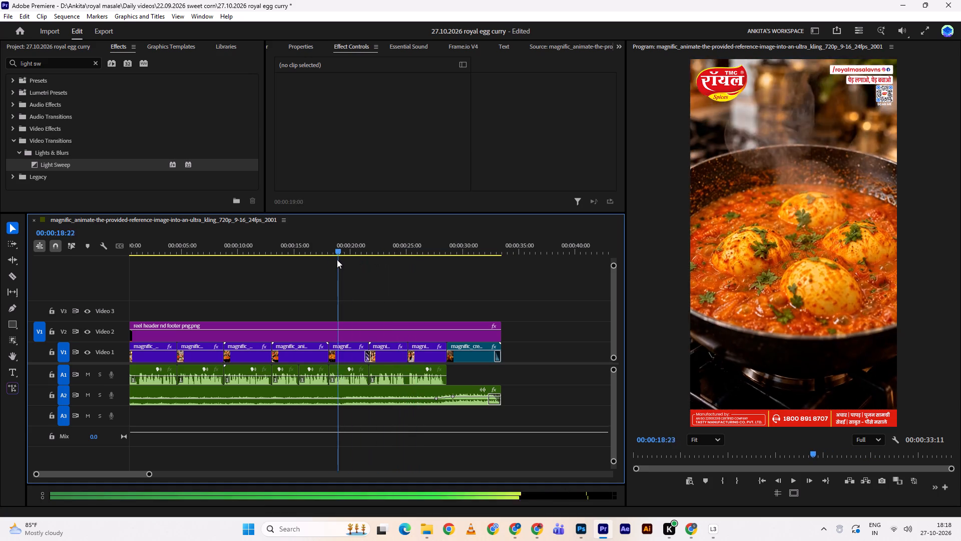
left_click_drag(337, 259, 181, 246, "shift")
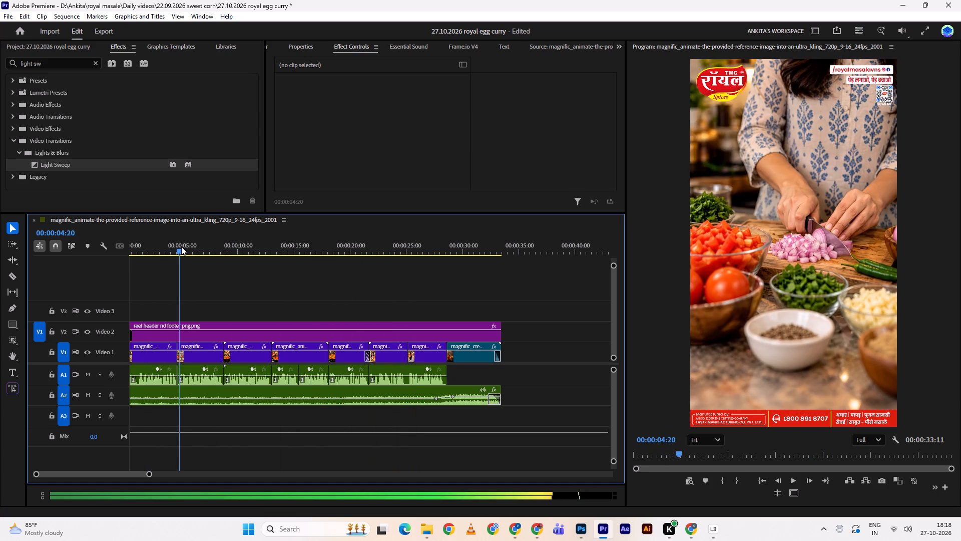
left_click_drag(181, 246, 219, 254, "shift")
key("space")
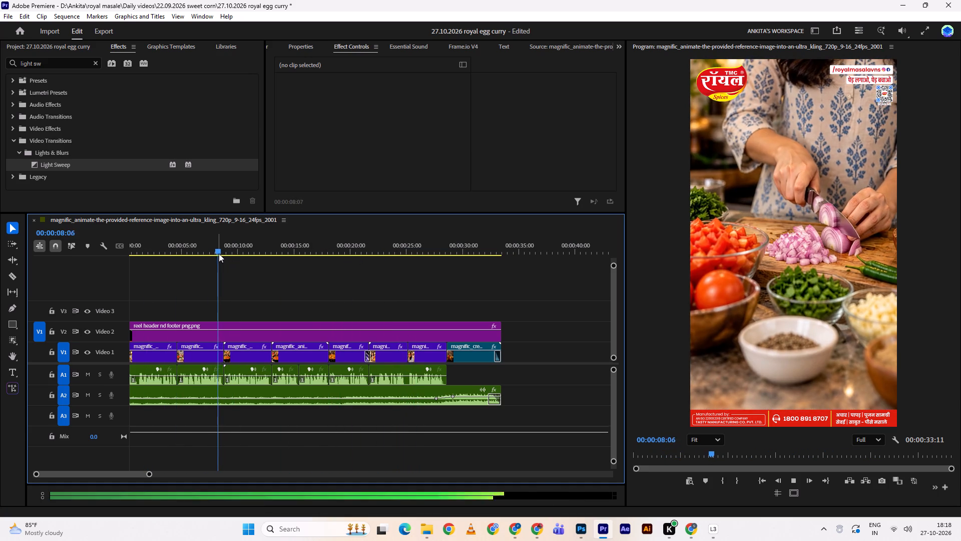
key("space")
left_click_drag(235, 244, 266, 248, "shift")
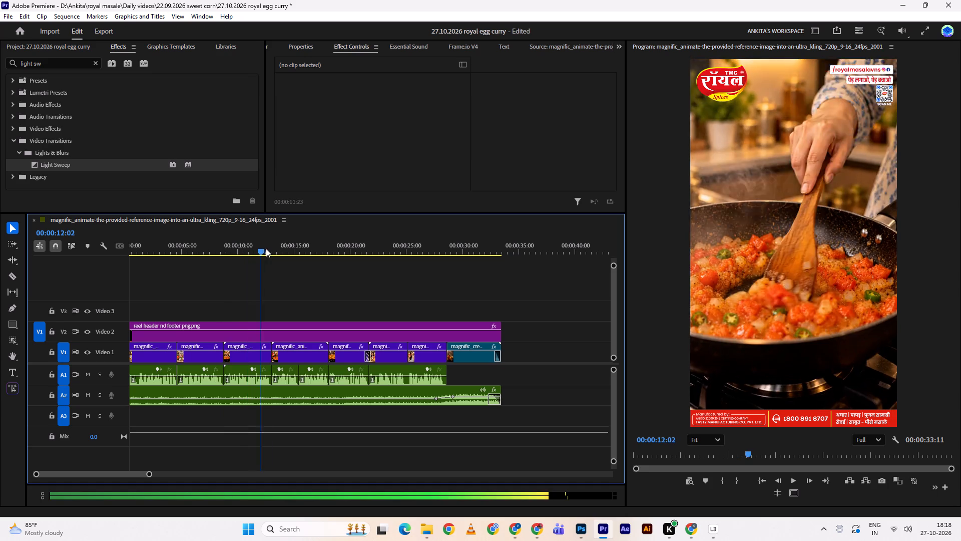
left_click_drag(266, 248, 326, 251, "shift")
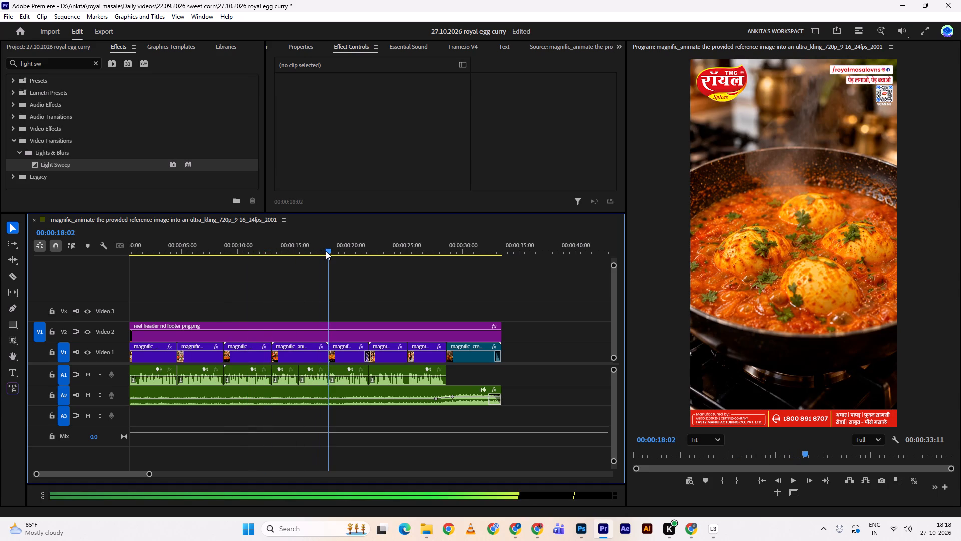
Apply the Cross Dissolve video transition to the V1 cut at 00:00:13:01, before the masala-pouring shot, and play across it.
left_click_drag(326, 251, 272, 262, "shift")
left_click(93, 63)
left_click(76, 60)
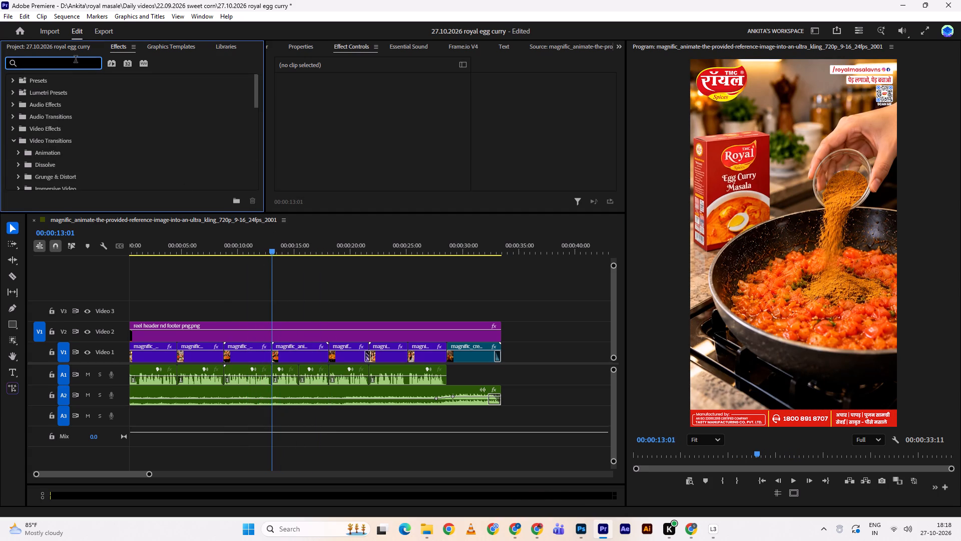
key("v")
key("BackSpace")
type("cros")
key("s")
scroll(82, 147, "down", 4)
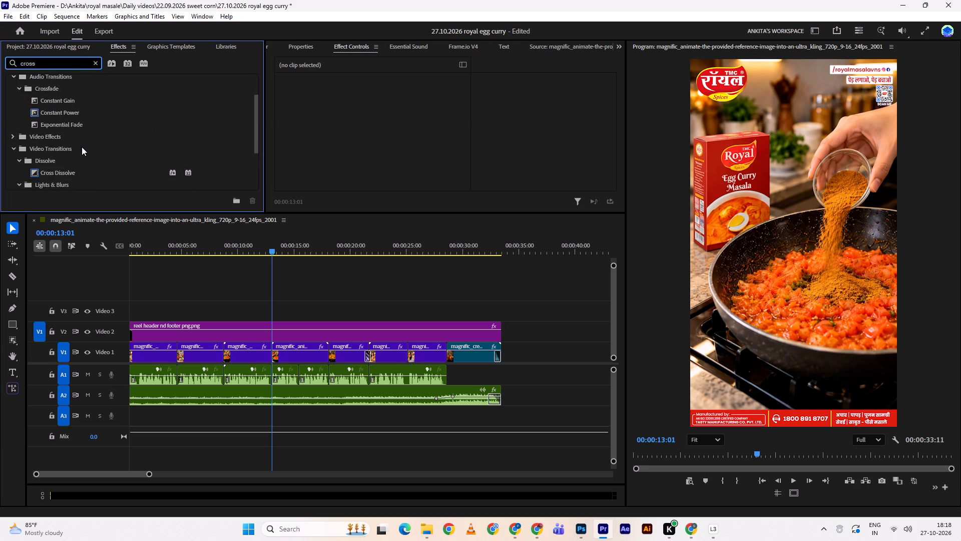
scroll(82, 147, "down", 3)
double_click(66, 141)
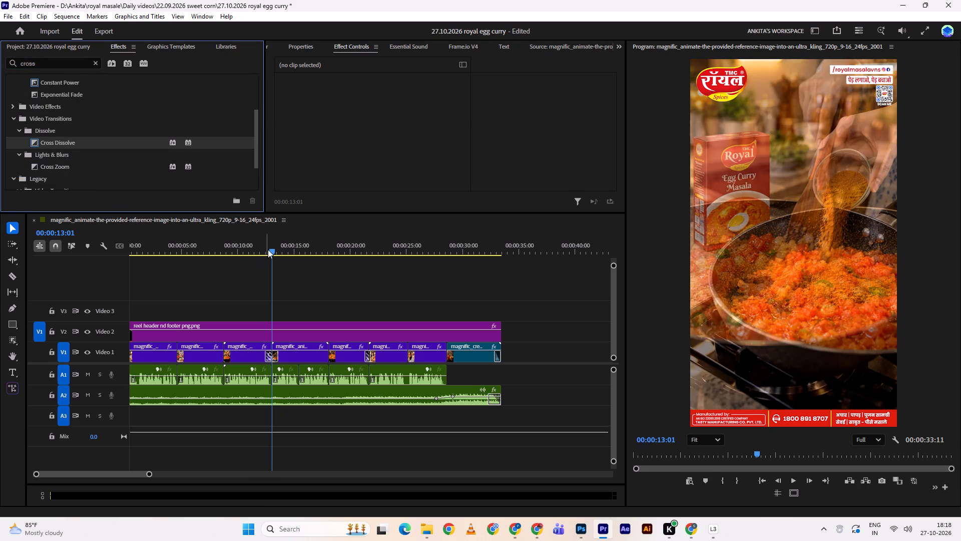
left_click_drag(268, 248, 263, 248)
key("space")
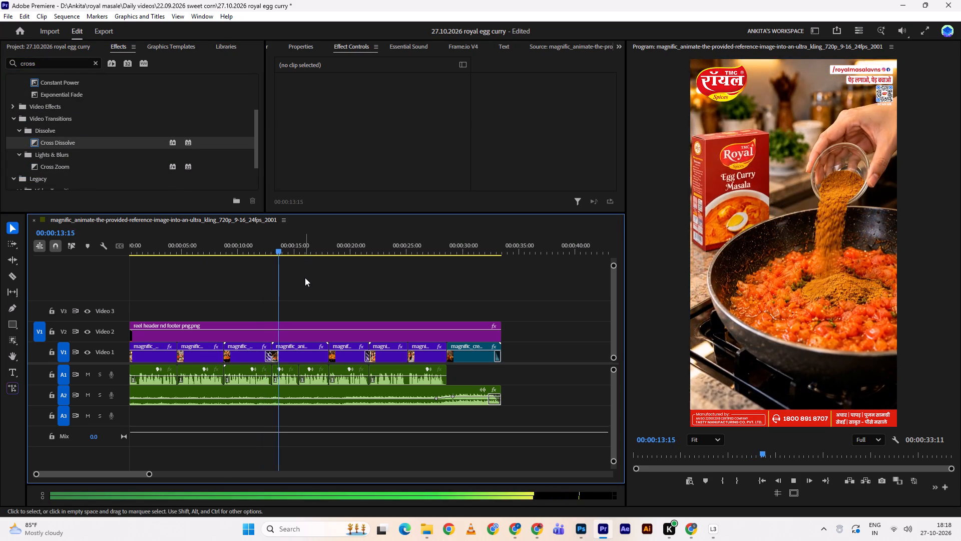
key("space")
Trim the end of the Cross Dissolve before the masala-pouring shot so its duration is 00:00:01:00.
double_click(275, 356)
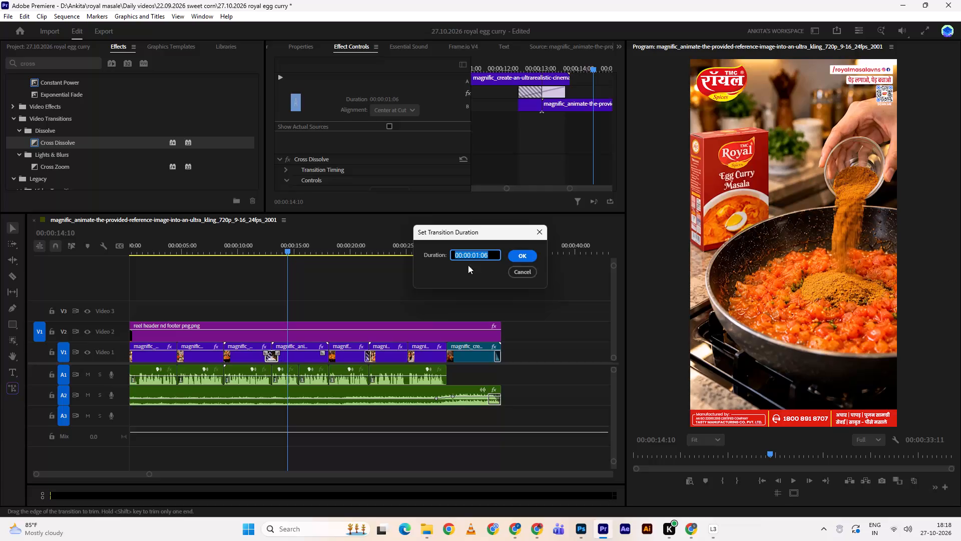
left_click(513, 273)
scroll(268, 344, "up", 4, "alt")
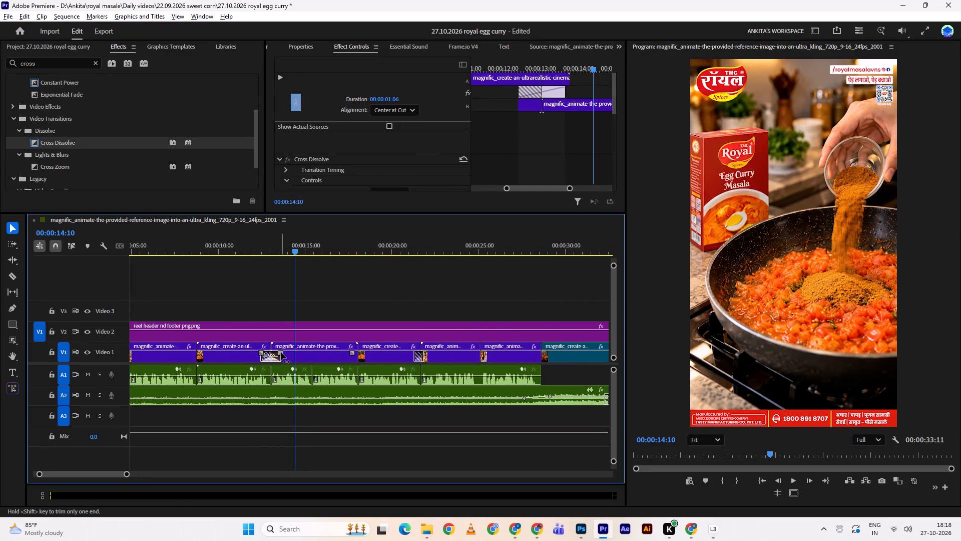
left_click_drag(281, 352, 276, 352, "alt")
left_click(276, 352, "alt")
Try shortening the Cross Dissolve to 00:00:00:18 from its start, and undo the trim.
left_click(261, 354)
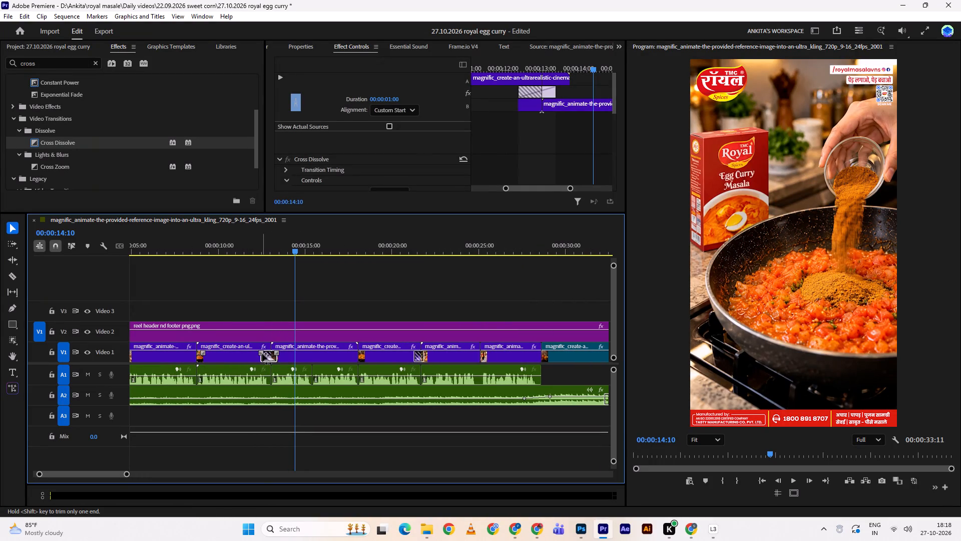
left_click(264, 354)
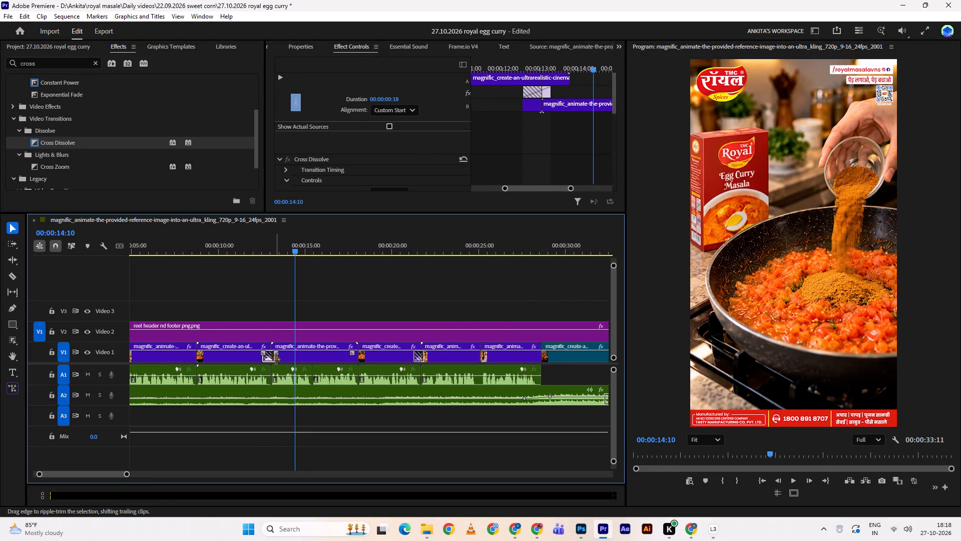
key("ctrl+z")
Trim the start of the Cross Dissolve before the masala-pouring shot slightly to shorten the transition.
left_click(264, 292)
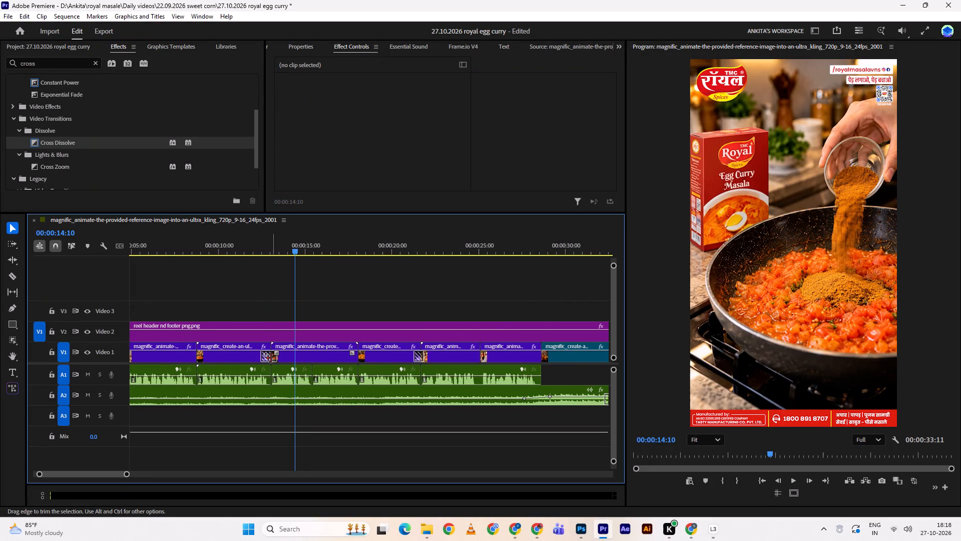
left_click(271, 358)
double_click(270, 354)
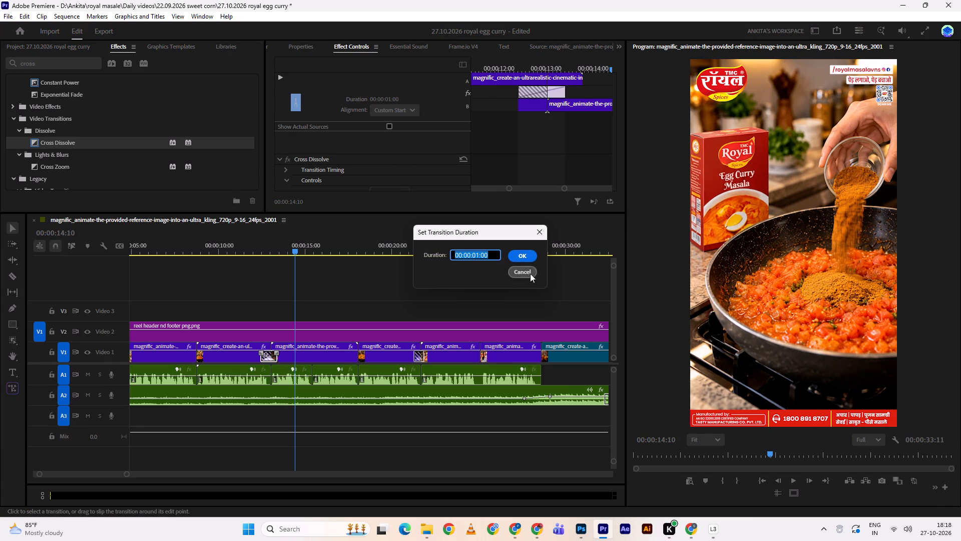
left_click(532, 272)
left_click(260, 353)
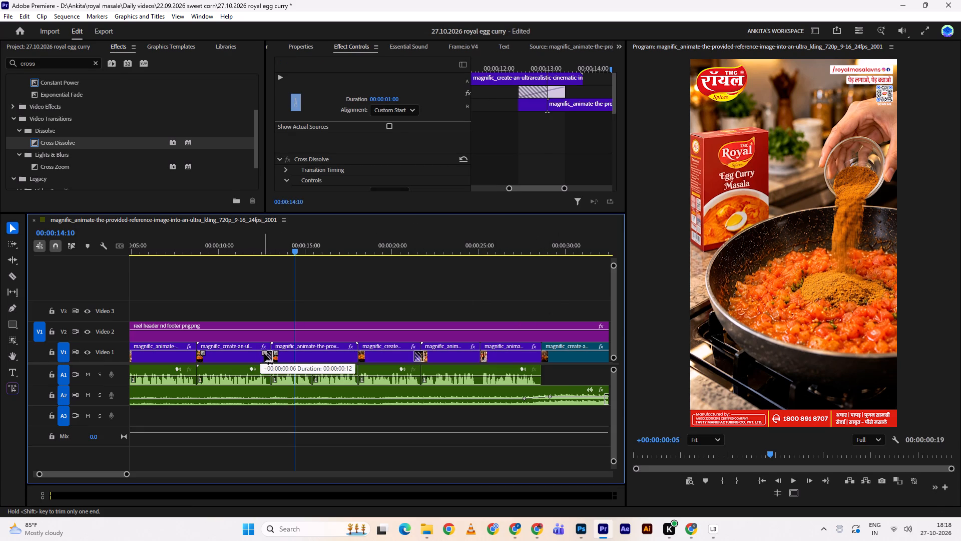
Play from 00:00:12:07 across the shortened Cross Dissolve and through the masala-pouring shot to about 00:00:17:22.
left_click(263, 251)
left_click(259, 251)
left_click(301, 287)
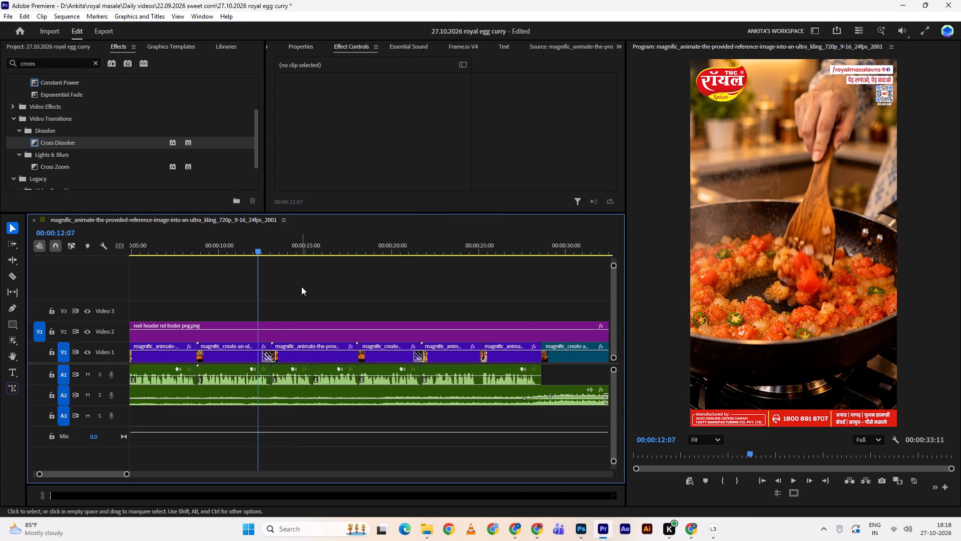
key("space")
scroll(301, 287, "up", 1, "alt")
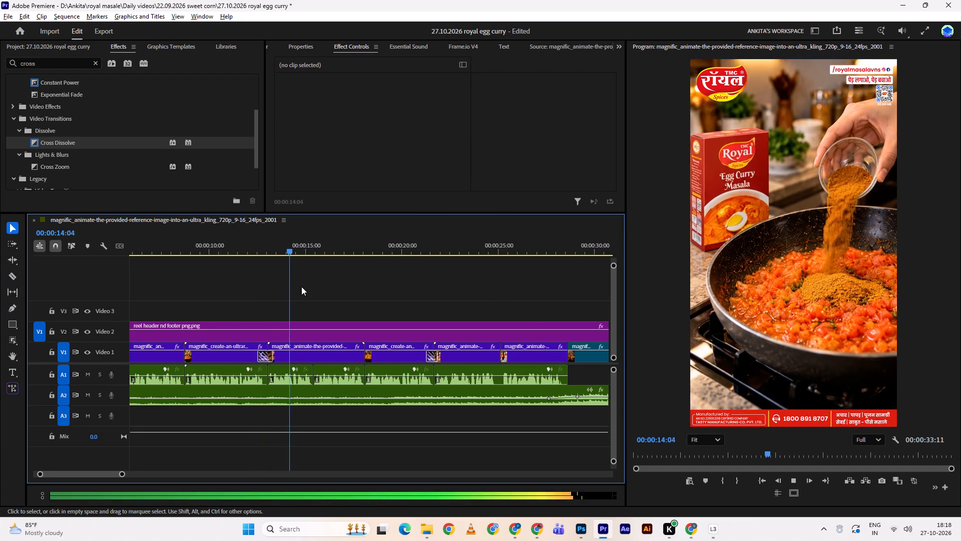
scroll(301, 287, "down", 6, "alt")
scroll(312, 281, "up", 3)
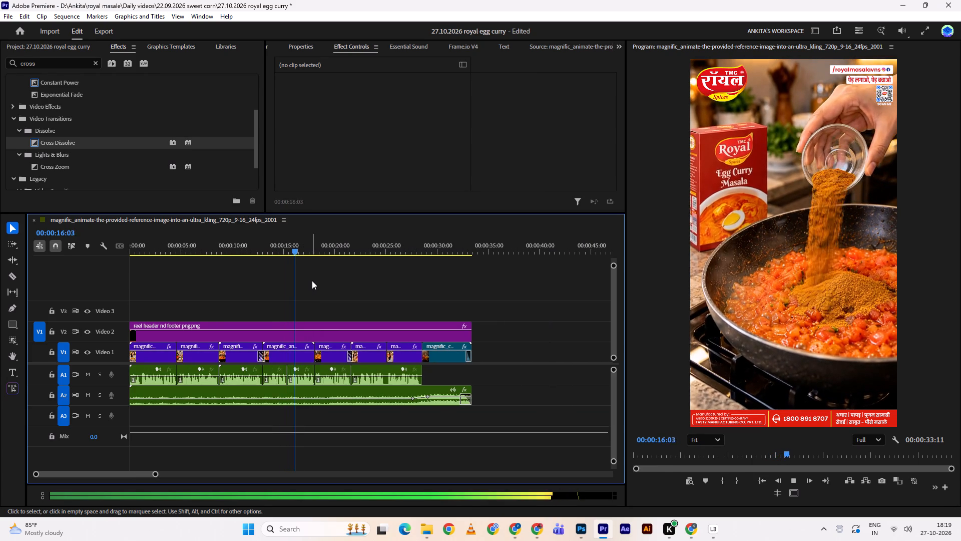
key("space")
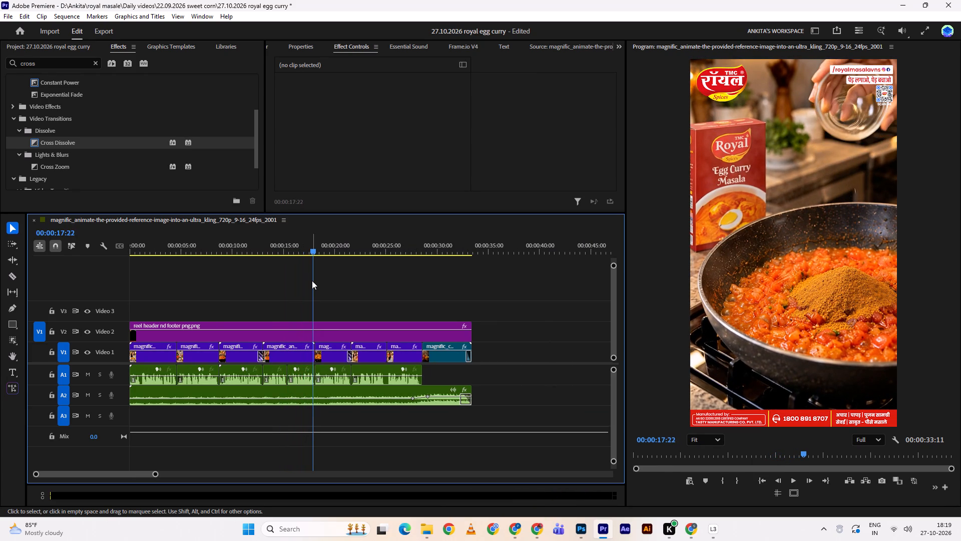
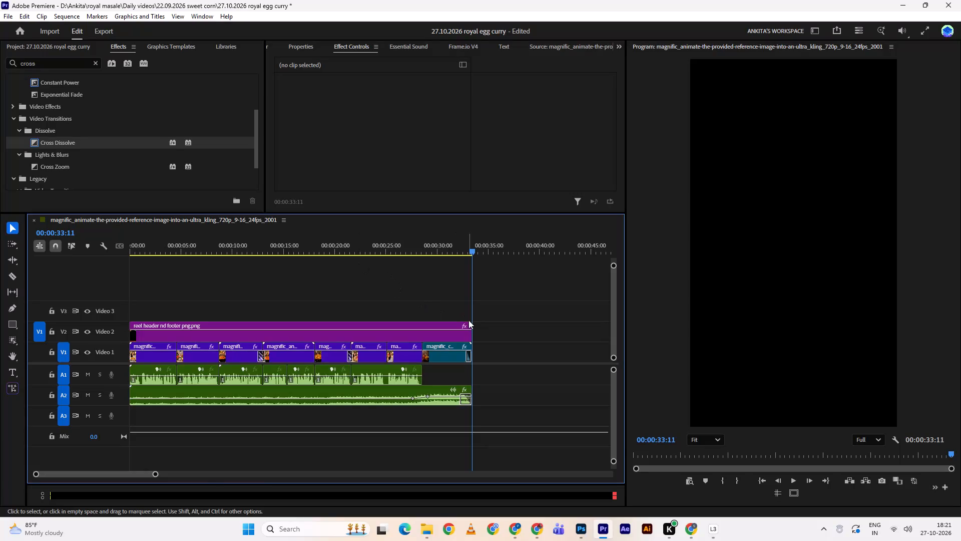
Trim the end of the header-footer overlay on Video 2 back to the start of the closing brand logo clip.
left_click_drag(469, 326, 419, 327)
Scrub across the overlay's new end near 00:00:28:16 and the earlier shots, and play briefly from 00:00:09:19.
left_click_drag(415, 239, 427, 234)
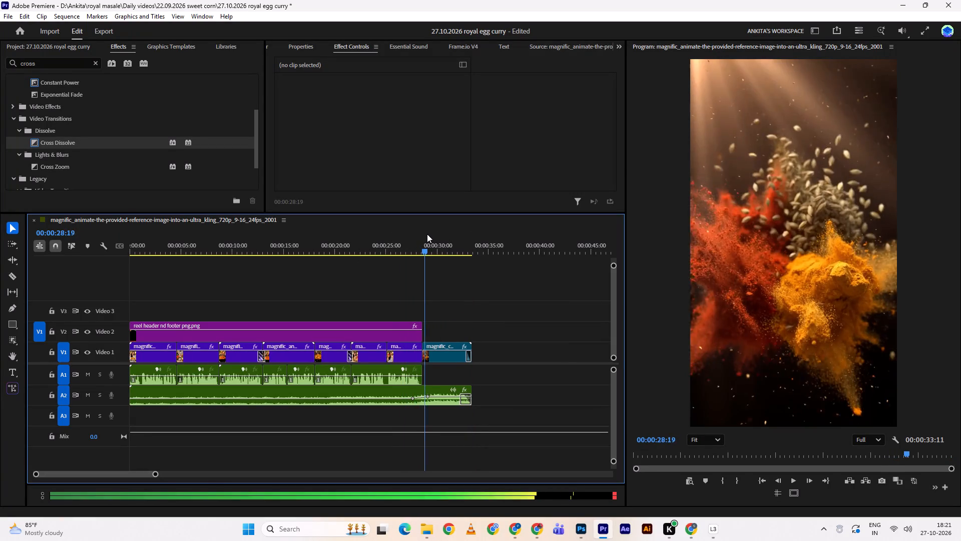
left_click_drag(427, 234, 338, 245)
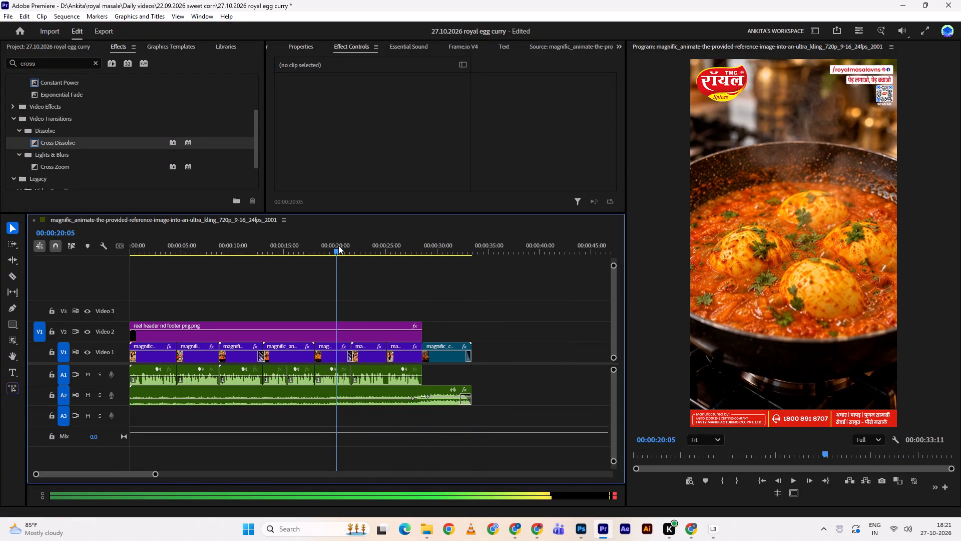
left_click_drag(338, 245, 442, 258)
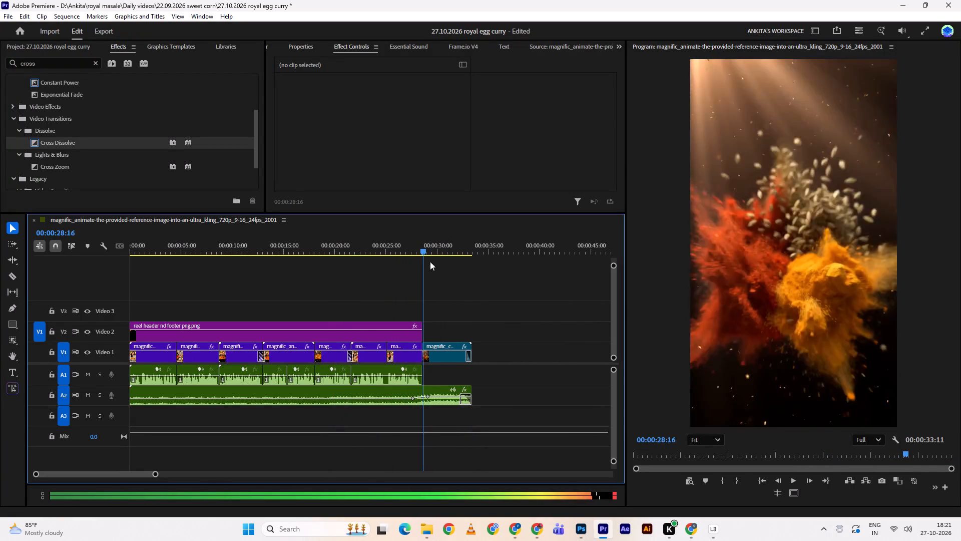
left_click_drag(442, 258, 231, 244)
left_click(231, 244)
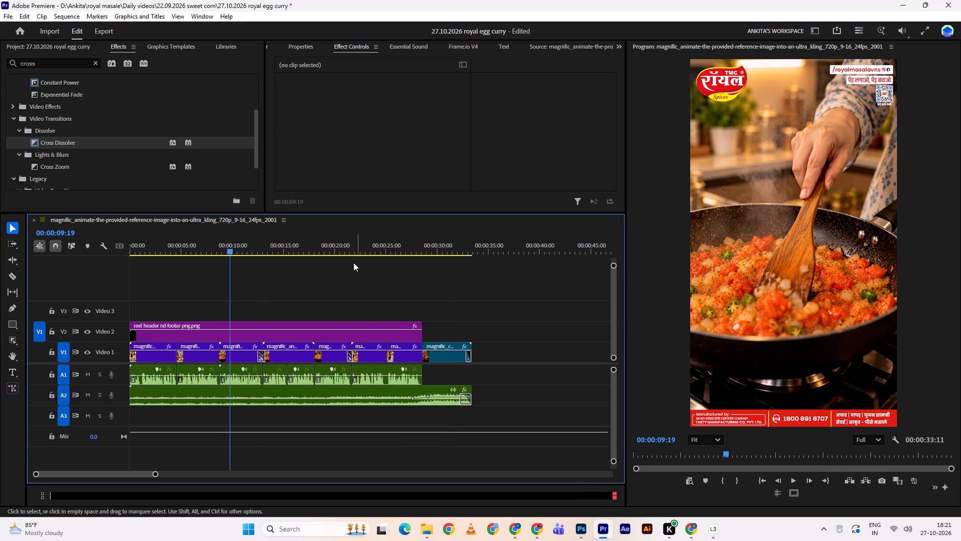
key("space")
key("space")
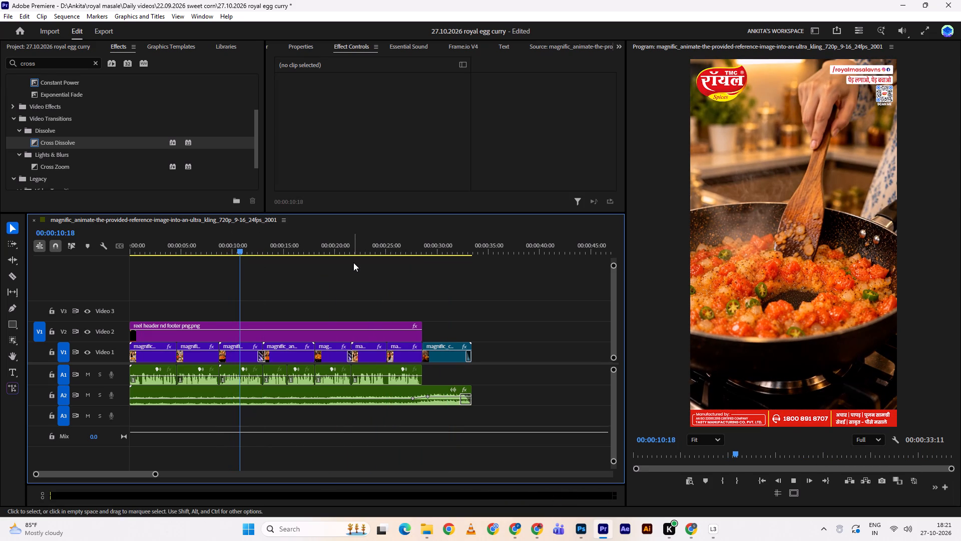
Scrub and play the opening egg curry shot to examine its cut to the onion-chopping shot around 00:00:04:15.
left_click_drag(233, 243, 210, 244)
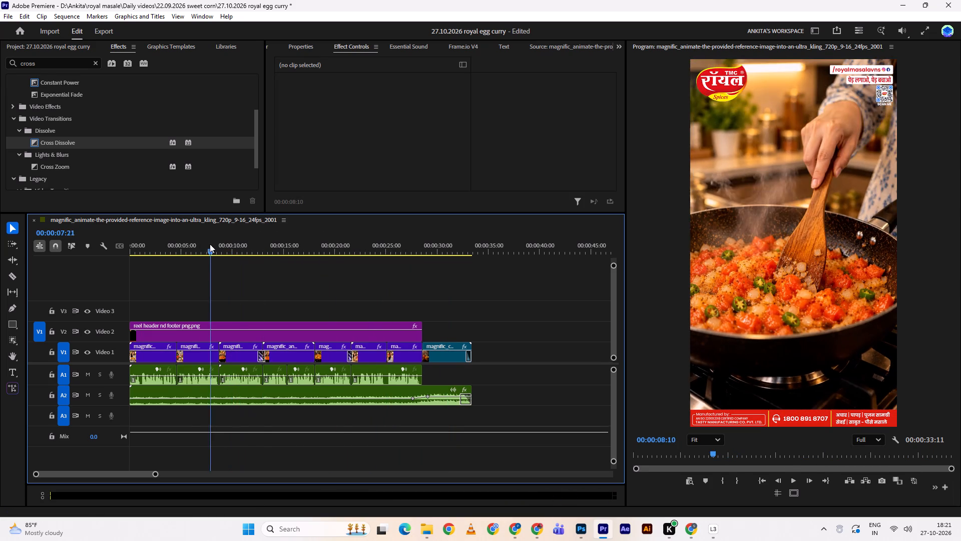
left_click_drag(210, 244, 177, 243)
left_click(177, 243, "shift")
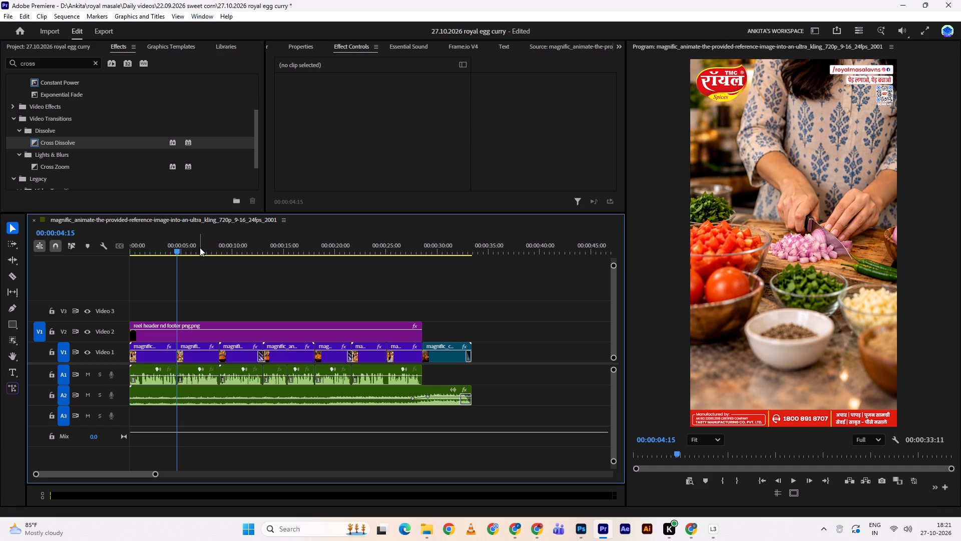
left_click_drag(174, 253, 166, 249)
left_click(166, 249)
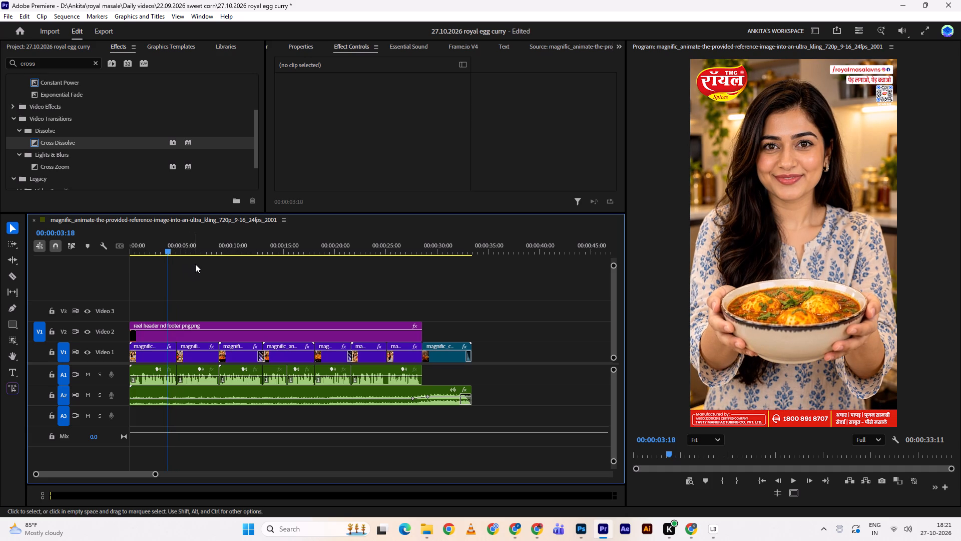
key("space")
left_click_drag(182, 243, 151, 236)
key("space")
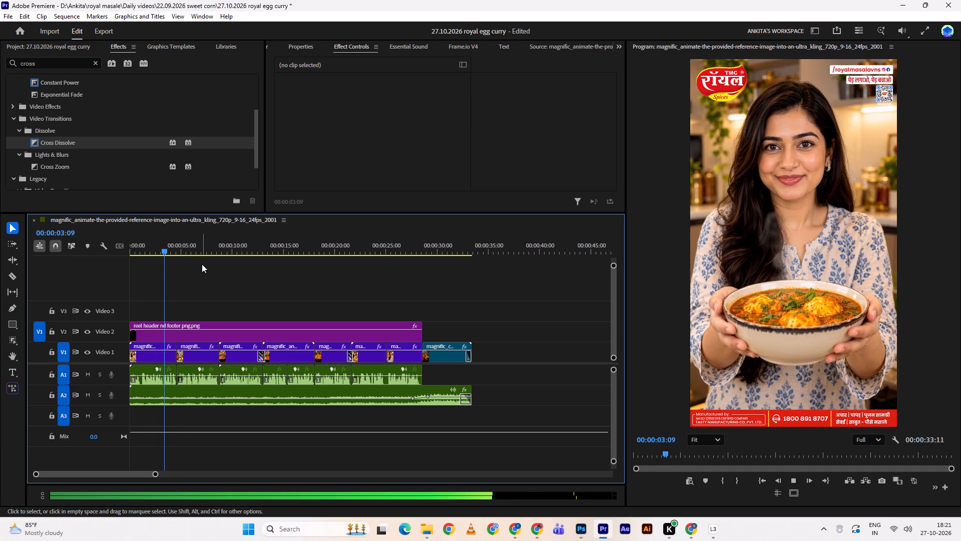
key("space")
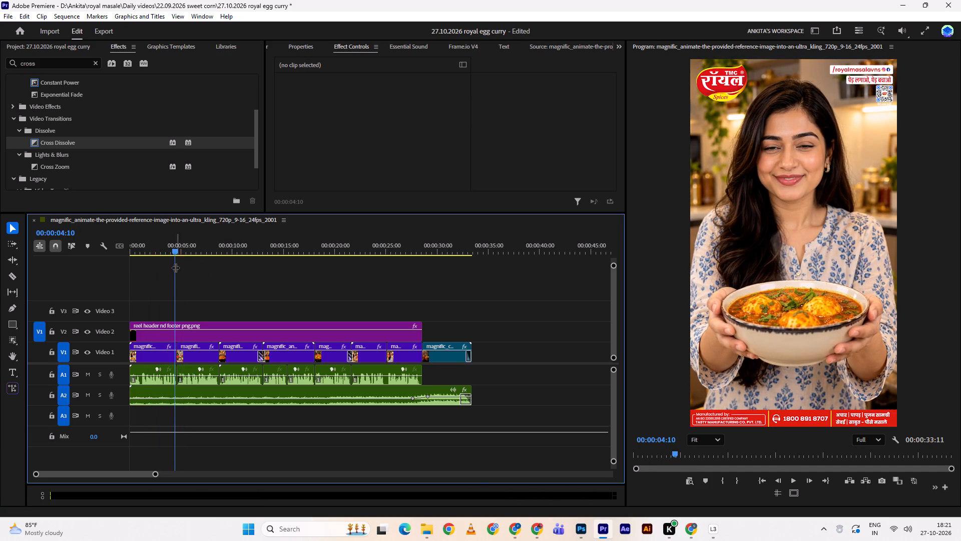
left_click_drag(161, 246, 146, 249)
left_click(146, 249)
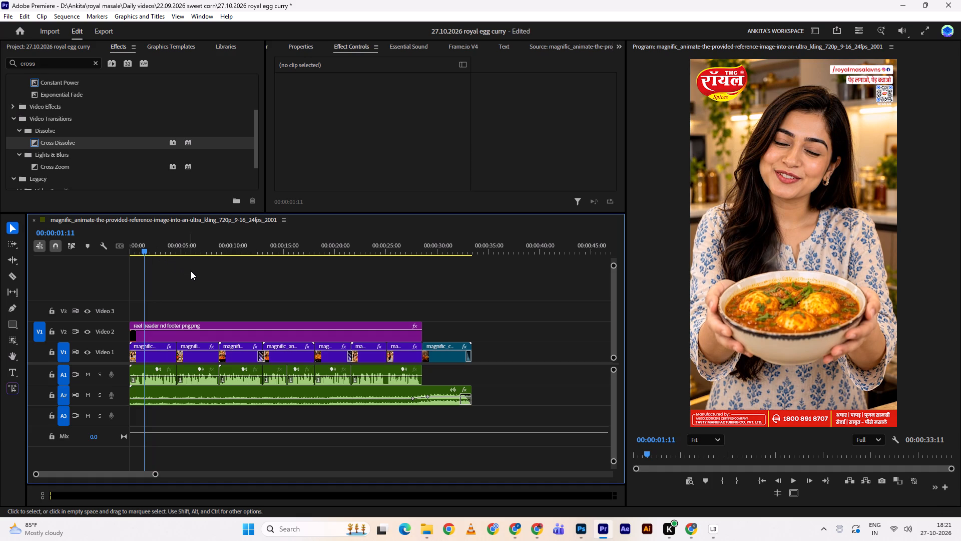
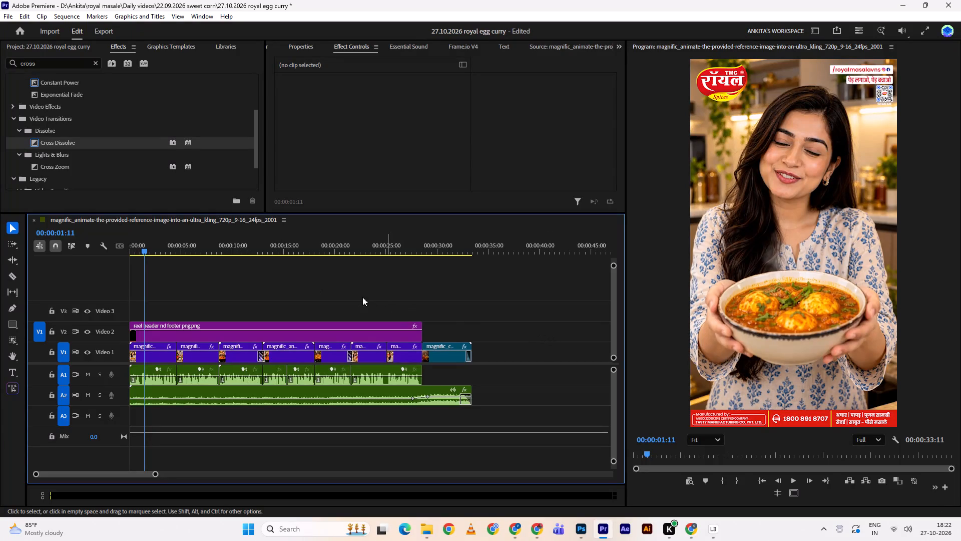
Play back the reel and replay the section around 00:00:21 to examine the transition between the Video 1 clips.
key("space")
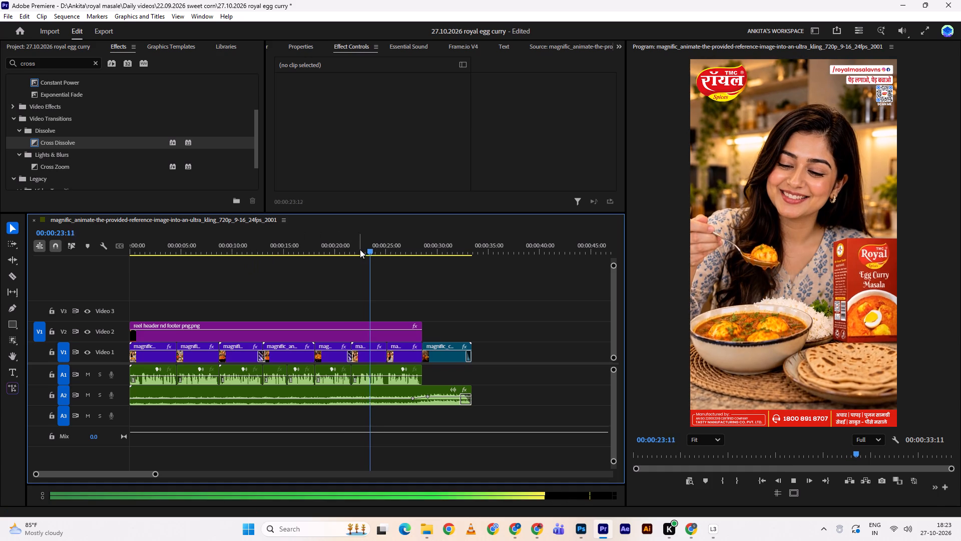
left_click_drag(360, 249, 352, 251)
left_click(352, 251)
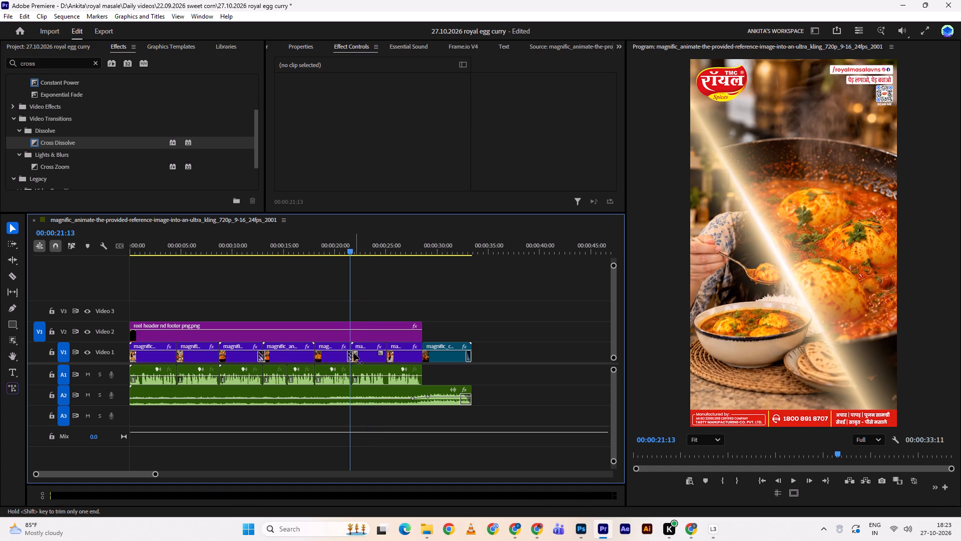
left_click(354, 353)
left_click(357, 353)
key("space")
double_click(348, 244)
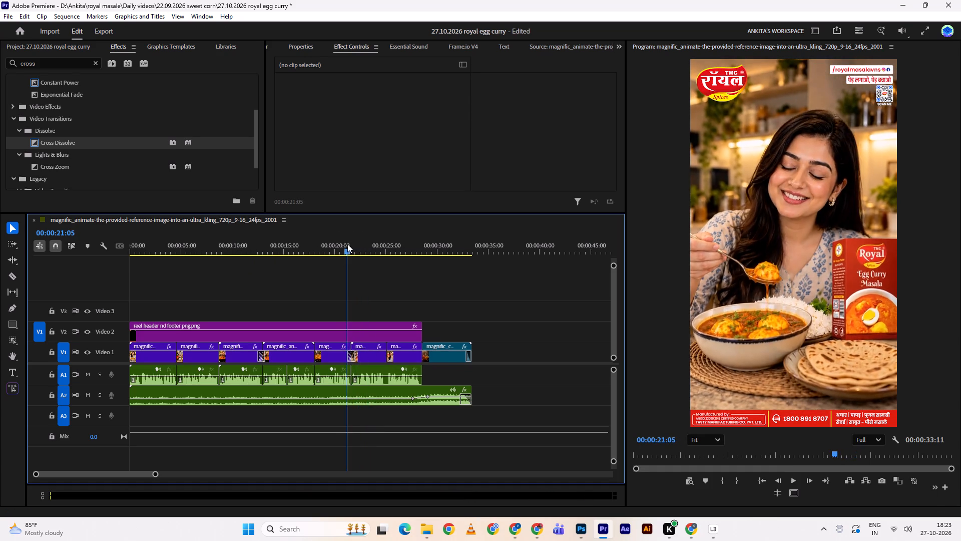
key("space")
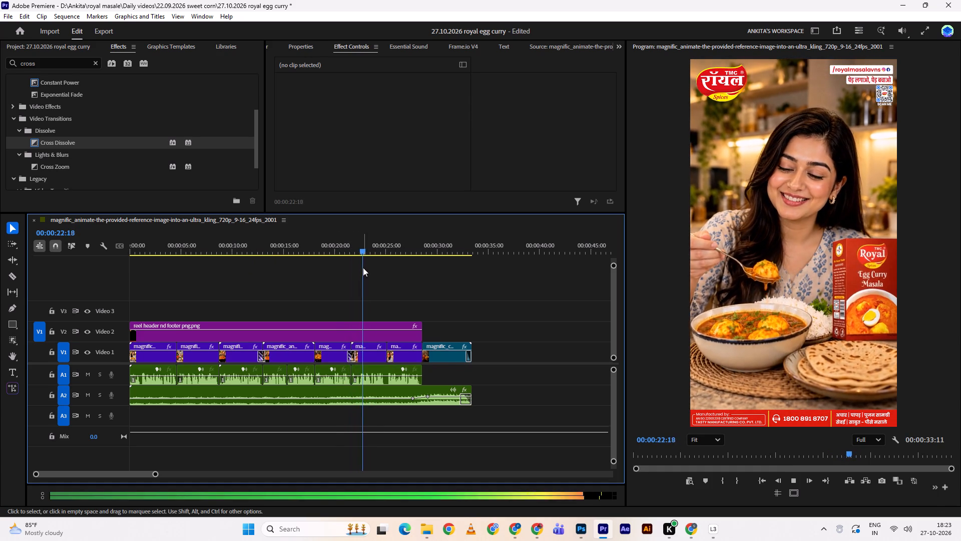
key("space")
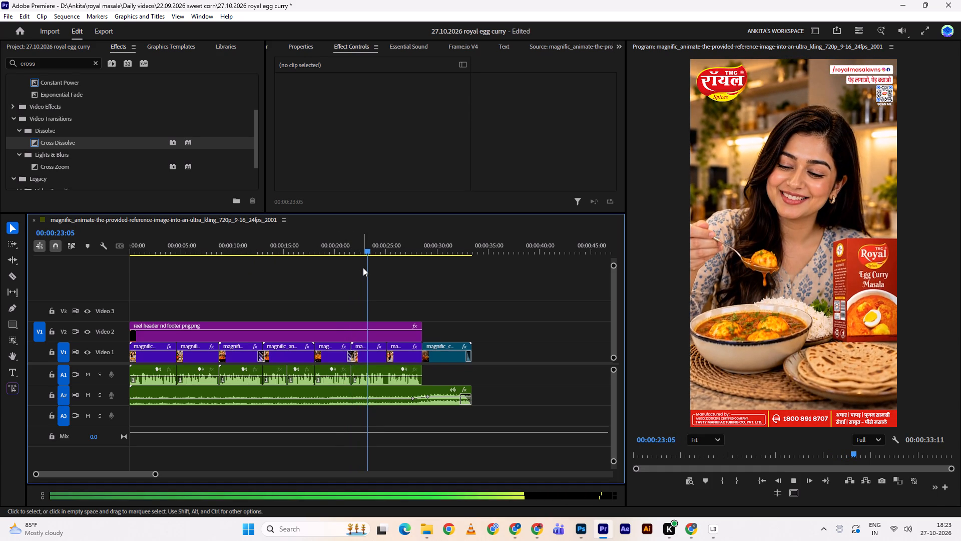
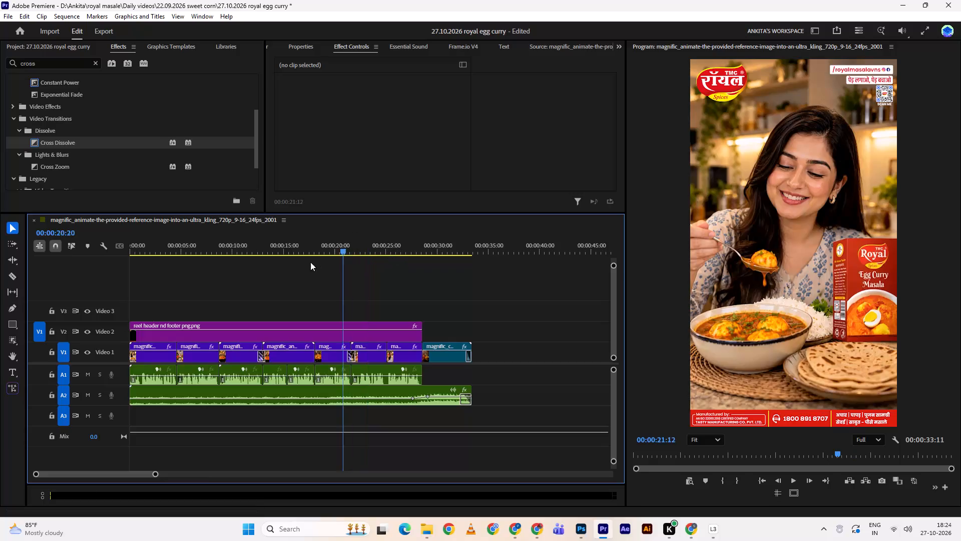
Play back the opening of the reel through the first cut on Video 1.
left_click(112, 283)
key("space")
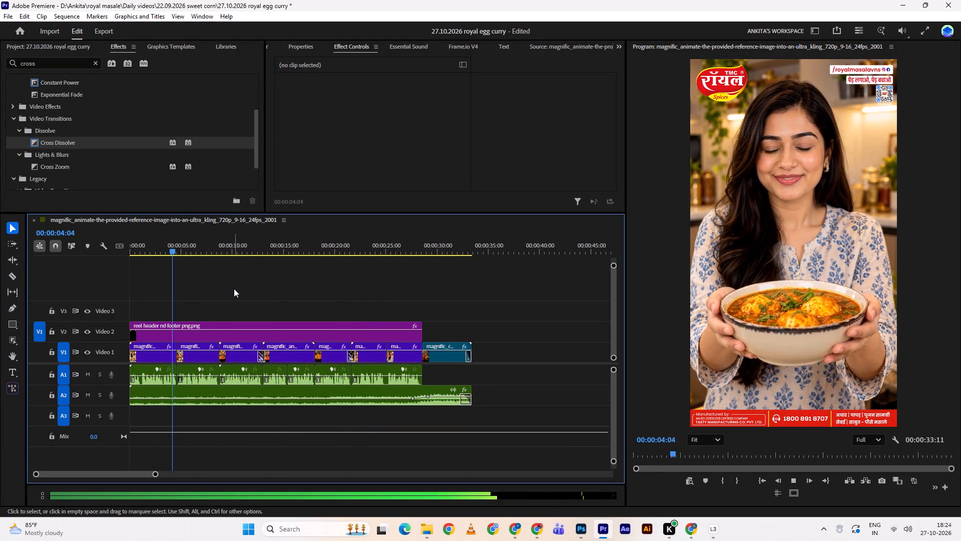
key("space")
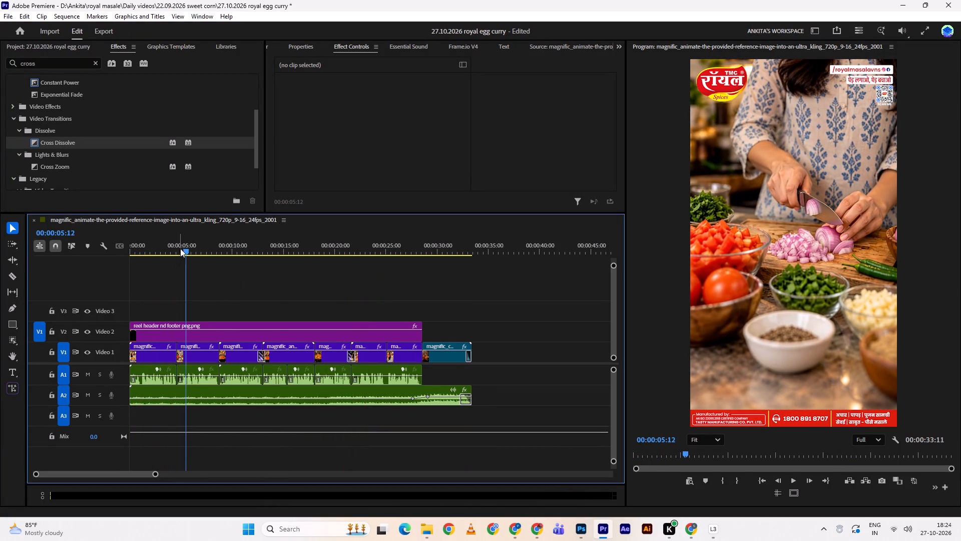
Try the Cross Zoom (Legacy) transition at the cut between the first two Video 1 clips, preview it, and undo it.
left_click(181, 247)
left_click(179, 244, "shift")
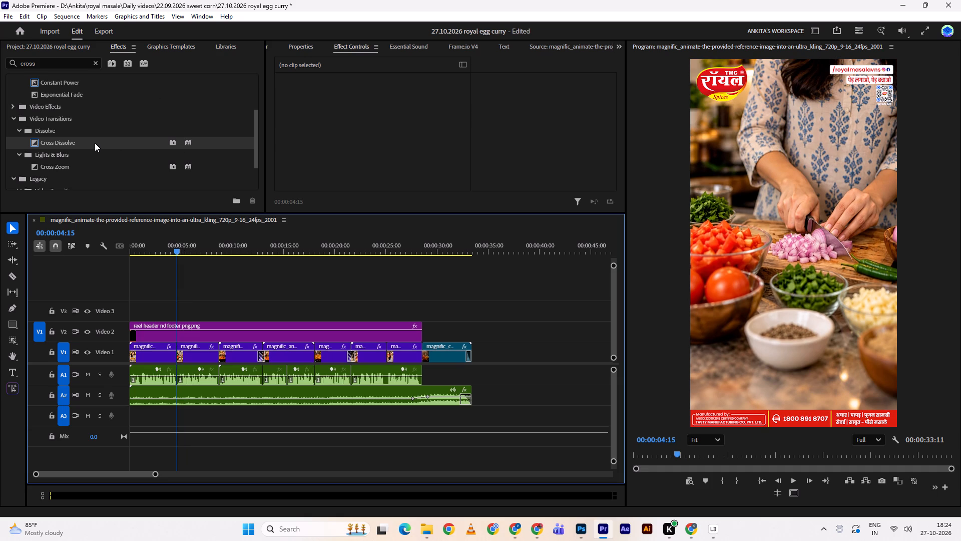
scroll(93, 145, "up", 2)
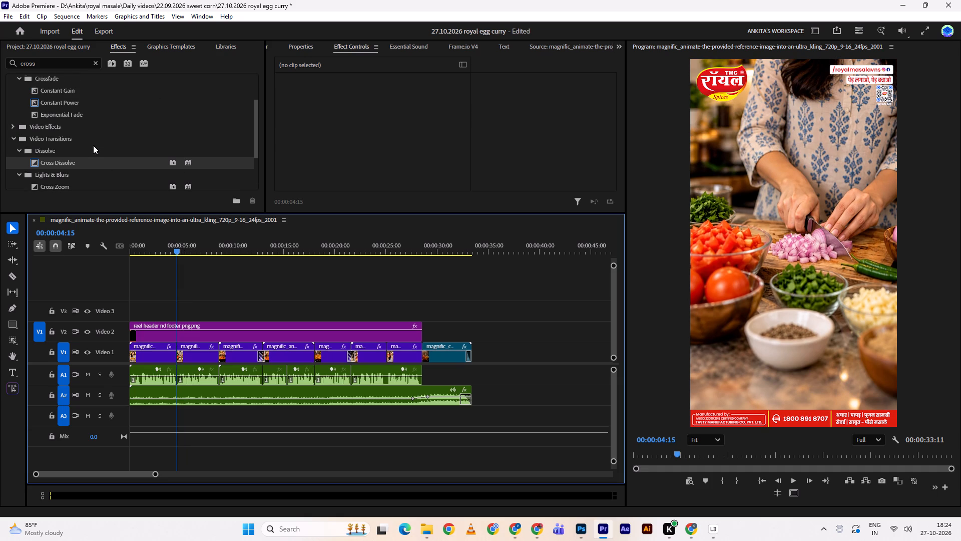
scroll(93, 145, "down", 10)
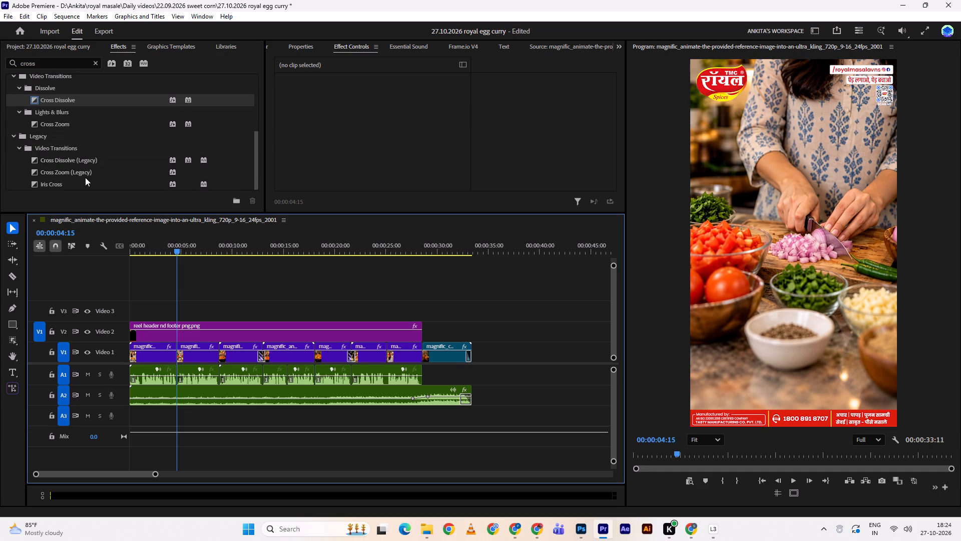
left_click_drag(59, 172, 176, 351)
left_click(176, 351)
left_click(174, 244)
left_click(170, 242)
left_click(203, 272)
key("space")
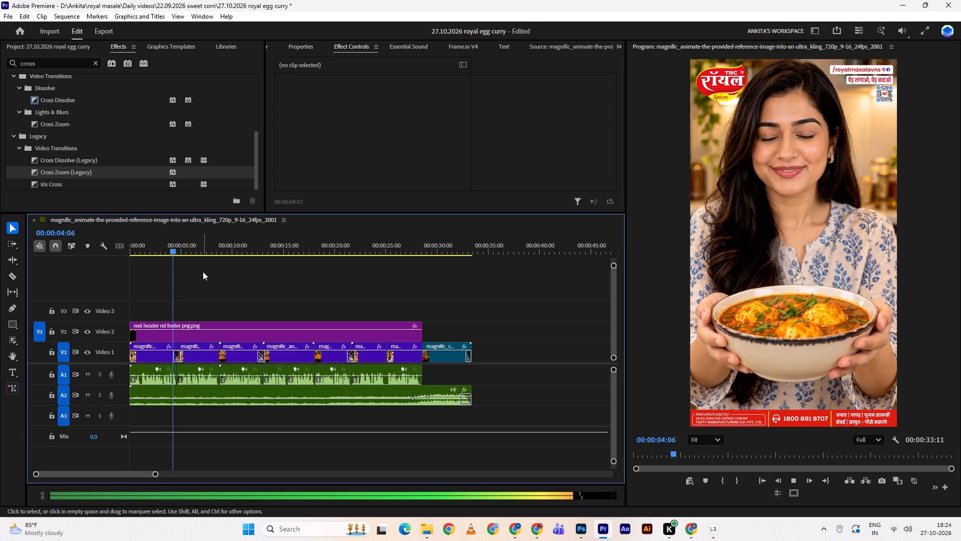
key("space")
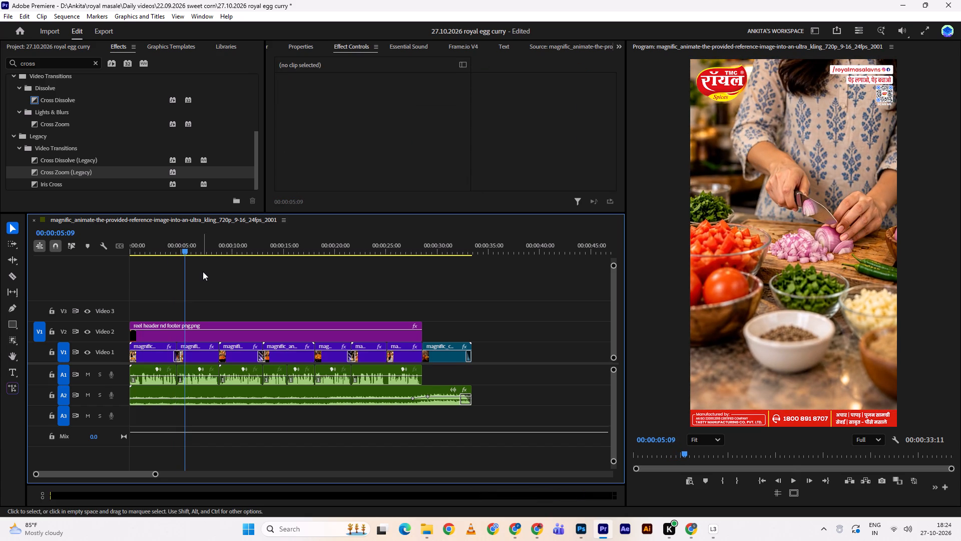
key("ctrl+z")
At the 00:00:04:15 cut, add Animation Composer's camera transition listed just after Fade to Black, with its sound.
left_click_drag(188, 248, 175, 245, "shift")
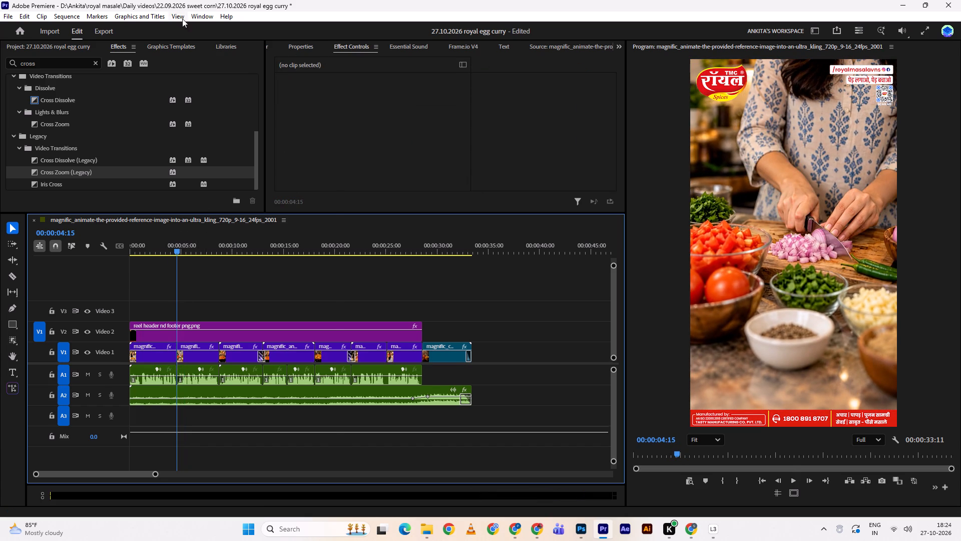
left_click(197, 18)
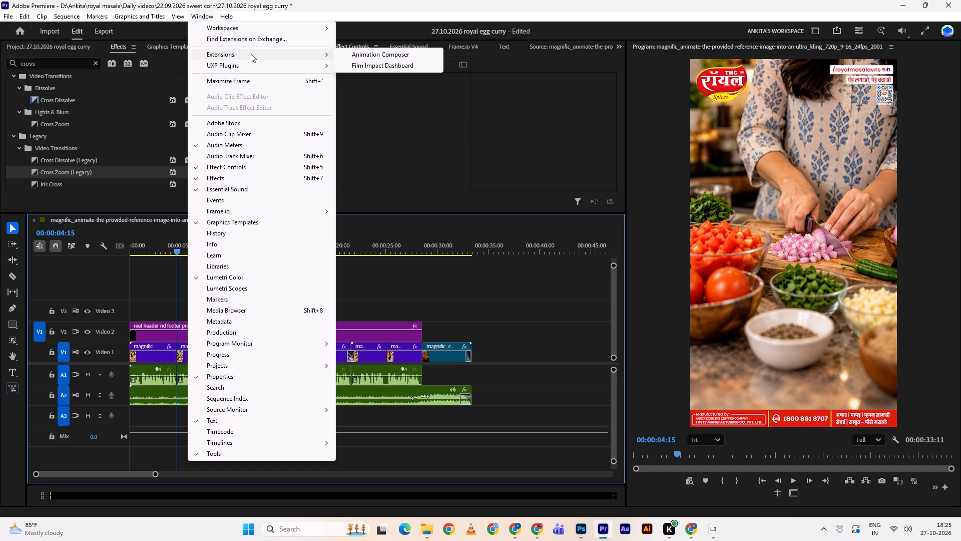
left_click(356, 59)
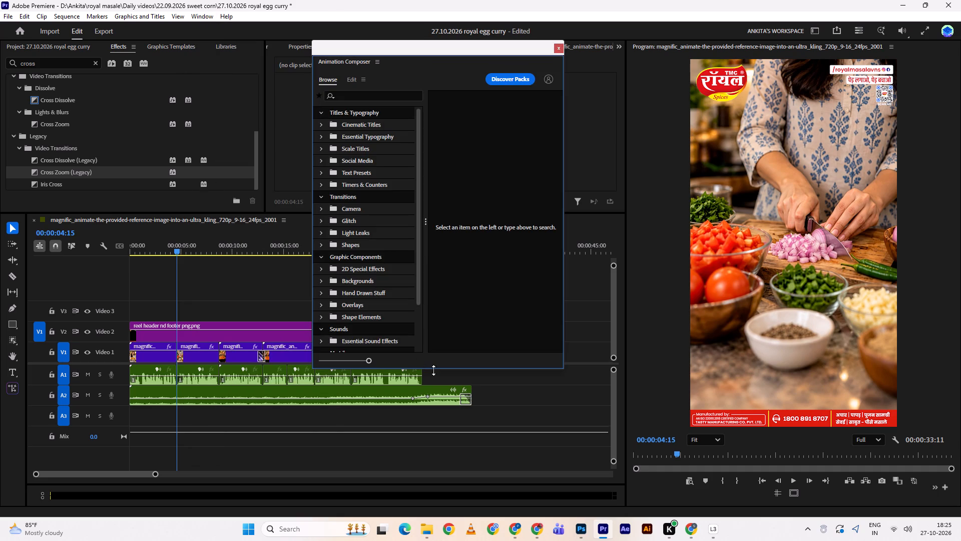
left_click_drag(433, 370, 442, 266)
left_click(442, 266)
double_click(366, 213)
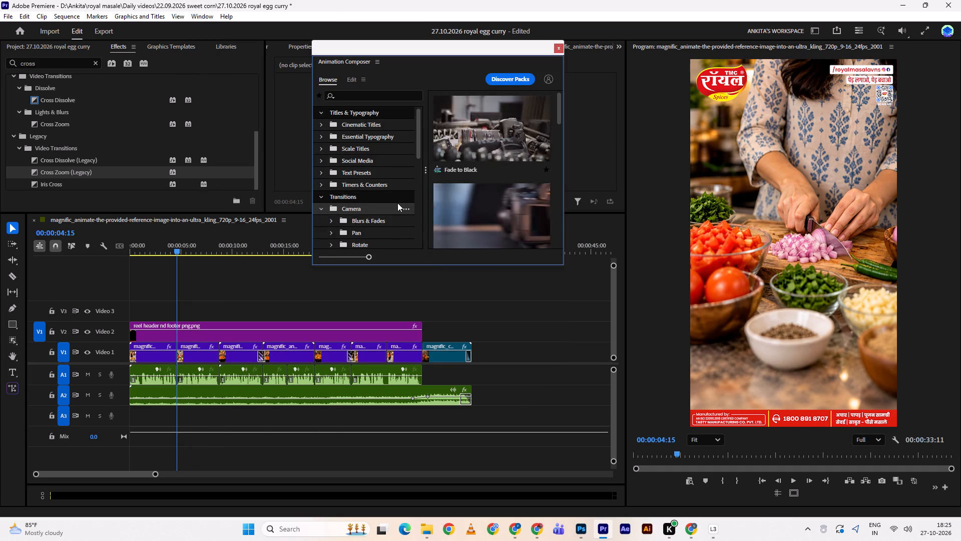
scroll(479, 191, "down", 4)
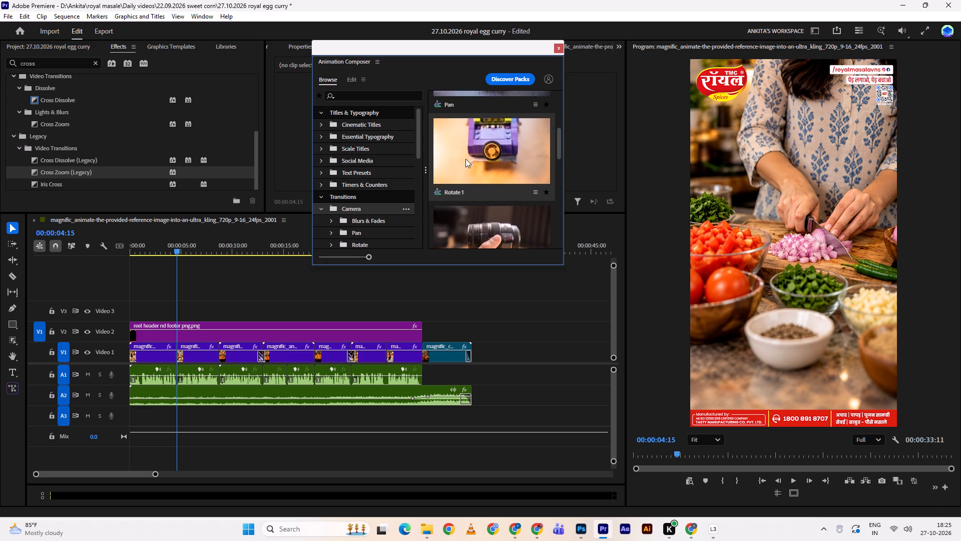
scroll(465, 159, "down", 2)
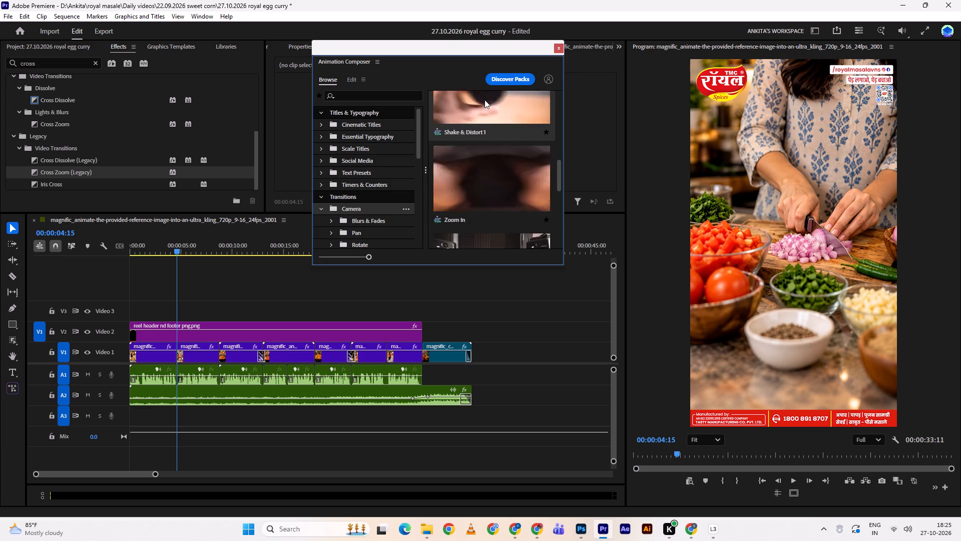
scroll(483, 179, "up", 7)
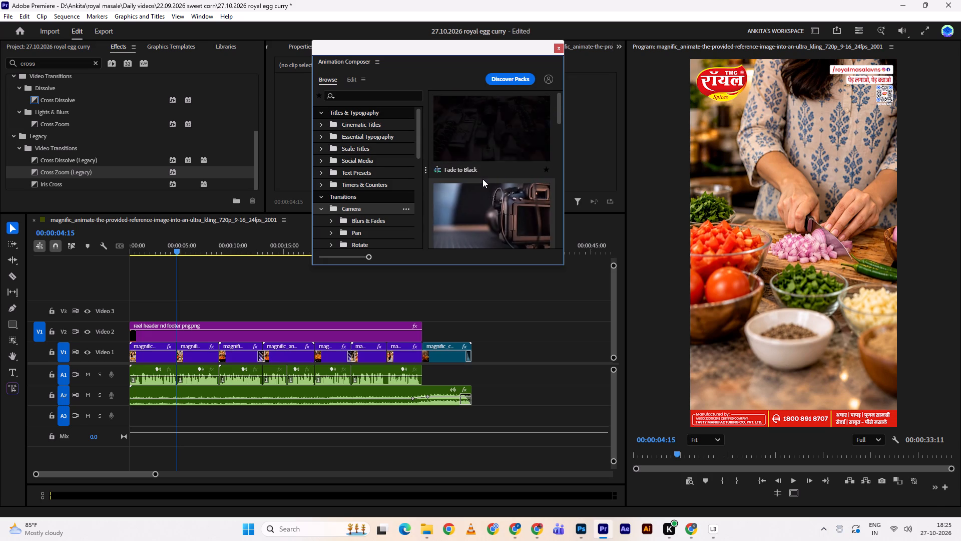
left_click(479, 208)
double_click(525, 254)
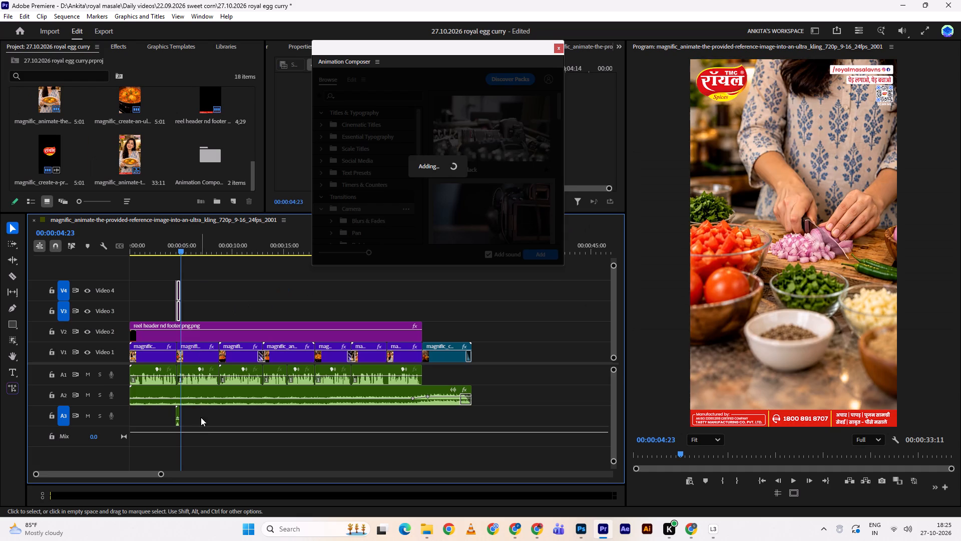
Play back the 00:00:04:15 cut to check the added transition and its sound on track A3.
left_click_drag(203, 415, 179, 418)
left_click(179, 418)
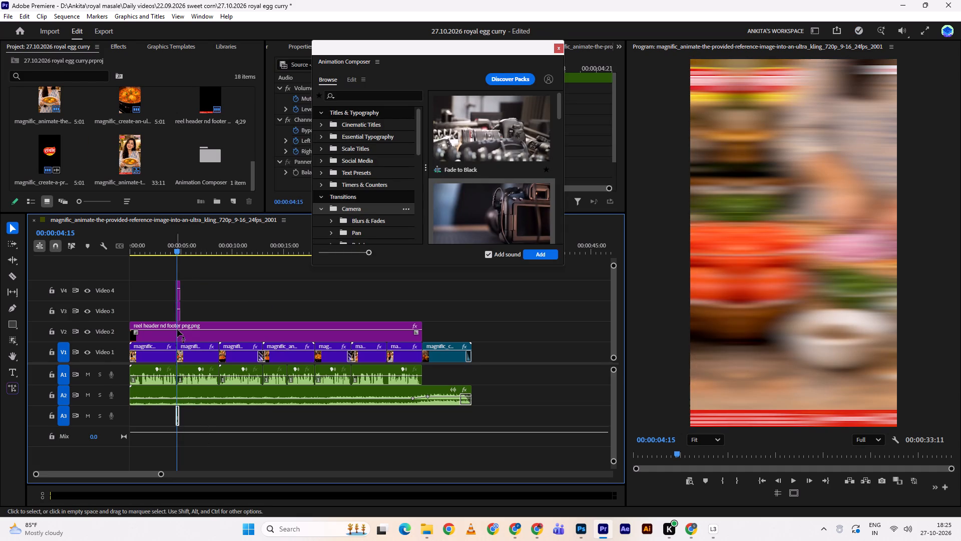
left_click(176, 246)
left_click(193, 268)
key("space")
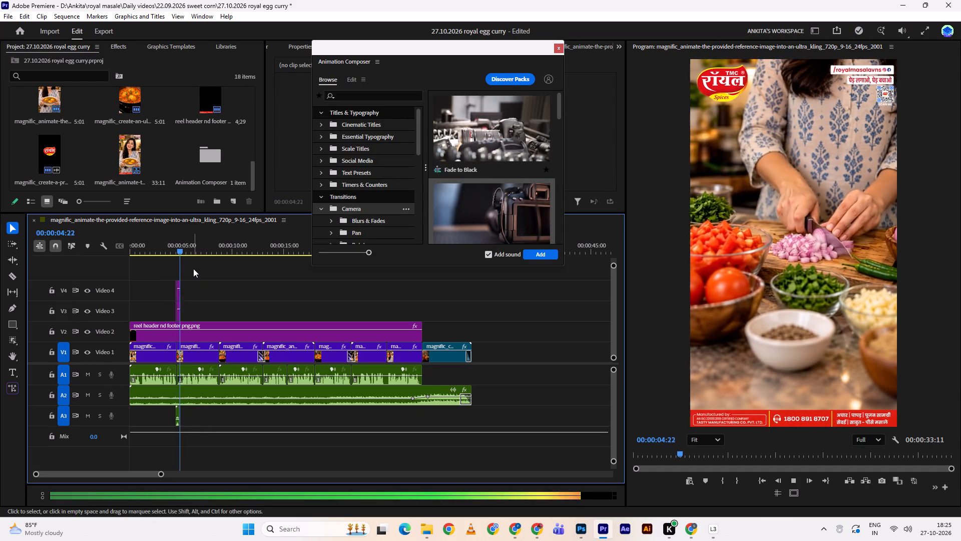
scroll(193, 268, "up", 5, "alt")
key("space")
Delete the transition's sound clip from audio track A3.
scroll(193, 268, "up", 2)
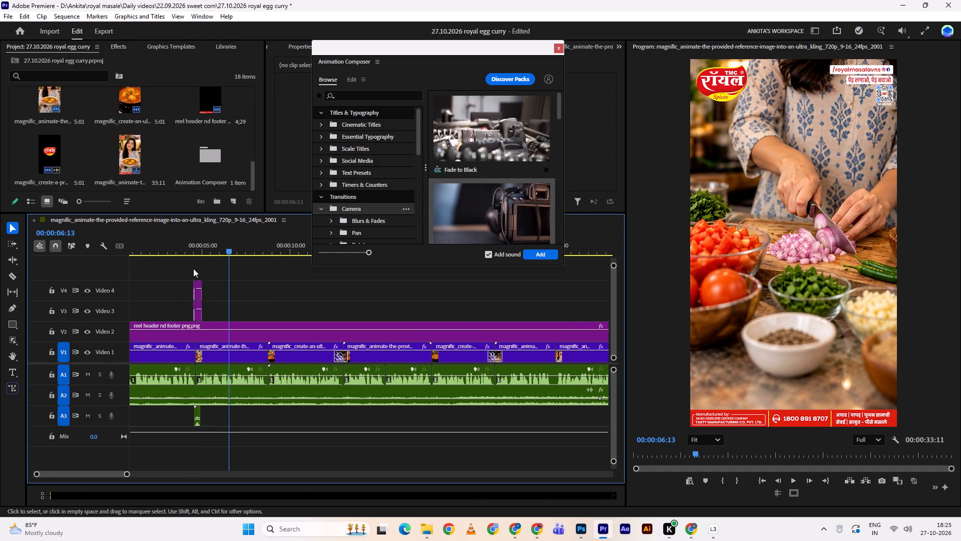
scroll(193, 268, "up", 4)
left_click_drag(239, 417, 192, 414)
key("d")
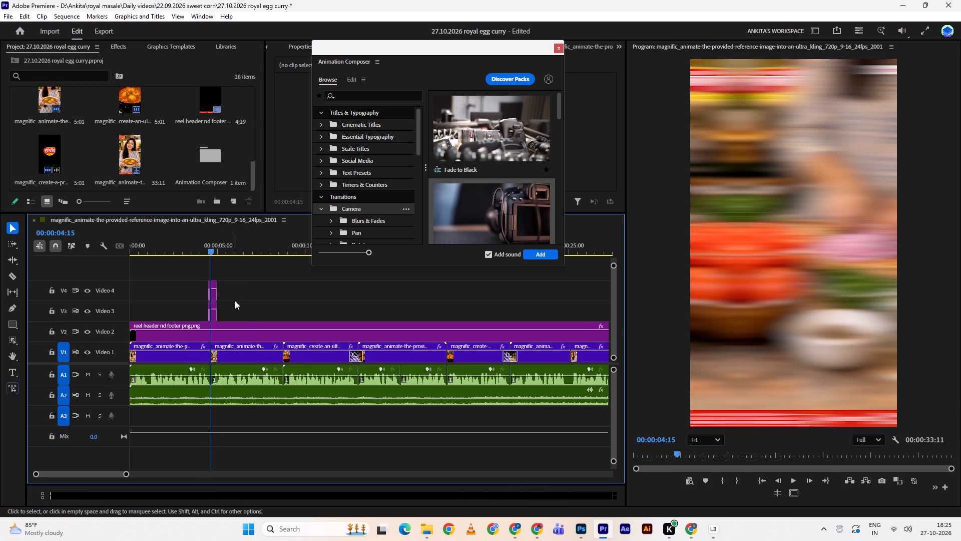
Replay the first cut to check the transition without its sound effect, and close Animation Composer.
scroll(235, 301, "up", 5, "alt")
scroll(235, 301, "down", 9, "alt")
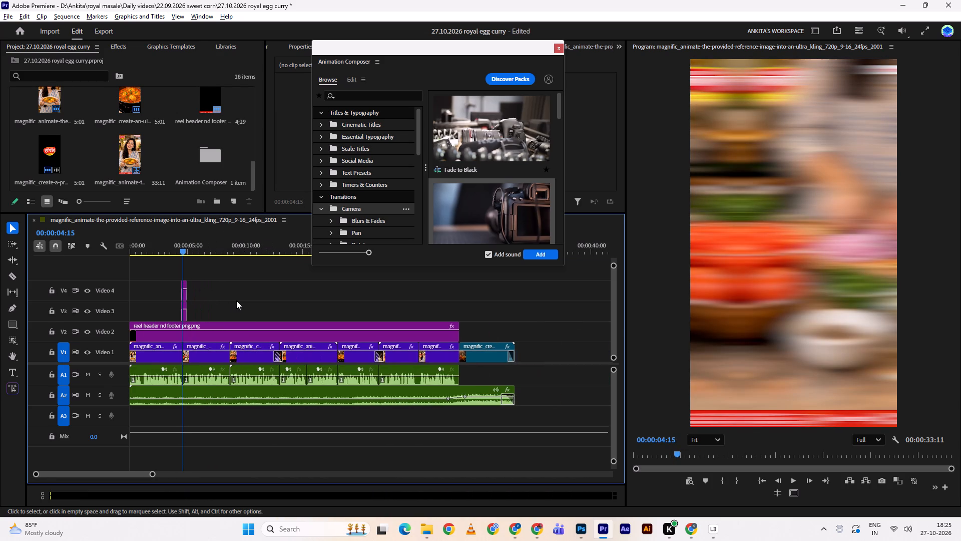
left_click(176, 244)
double_click(210, 288)
key("space")
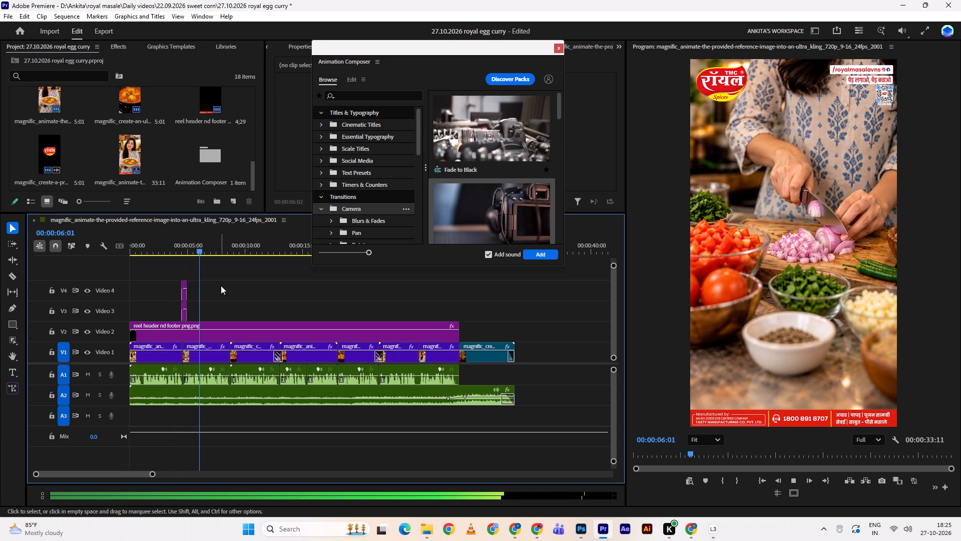
key("space")
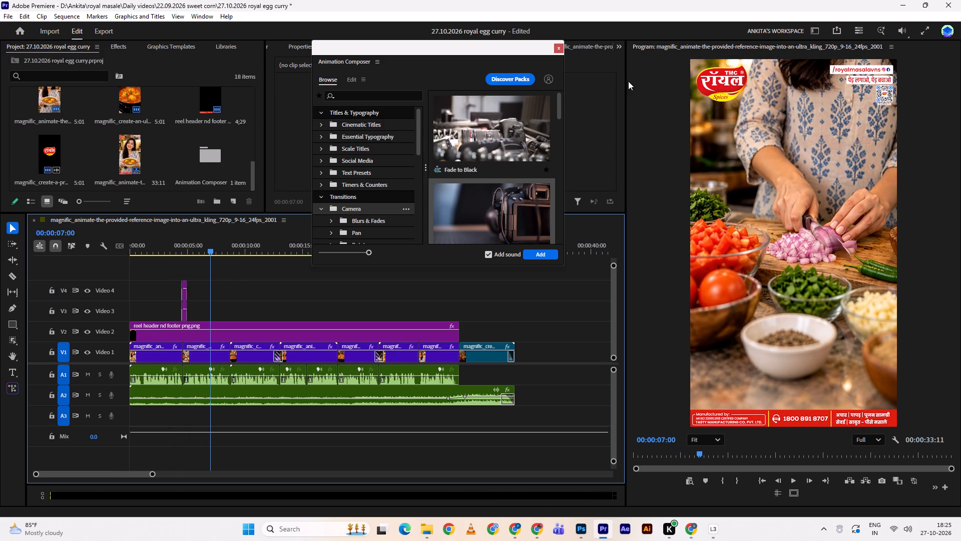
key("space")
left_click(558, 47)
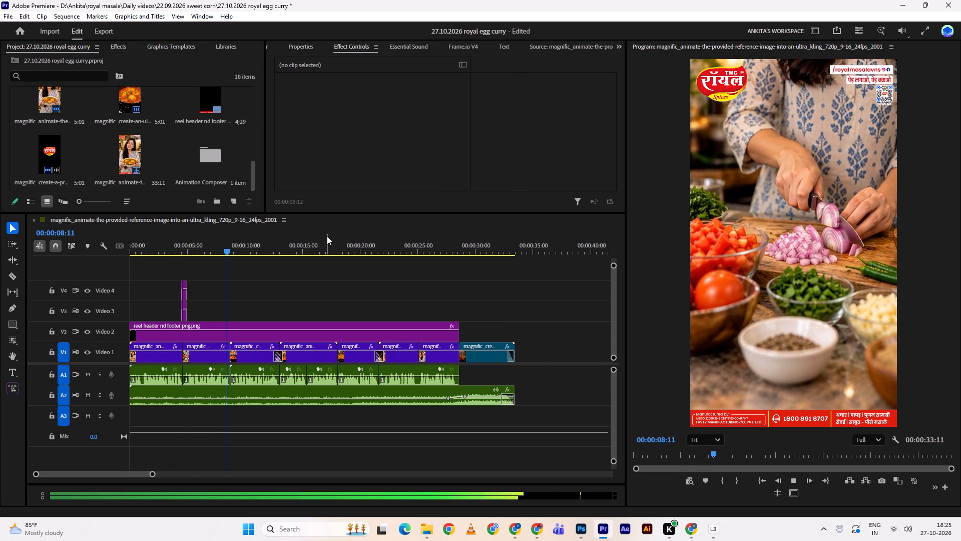
Play back from about 00:00:12 and replay the cut near 00:00:18 to examine the transitions into the masala and egg curry clips.
left_click_drag(244, 247, 230, 245, "shift")
left_click_drag(311, 250, 318, 253)
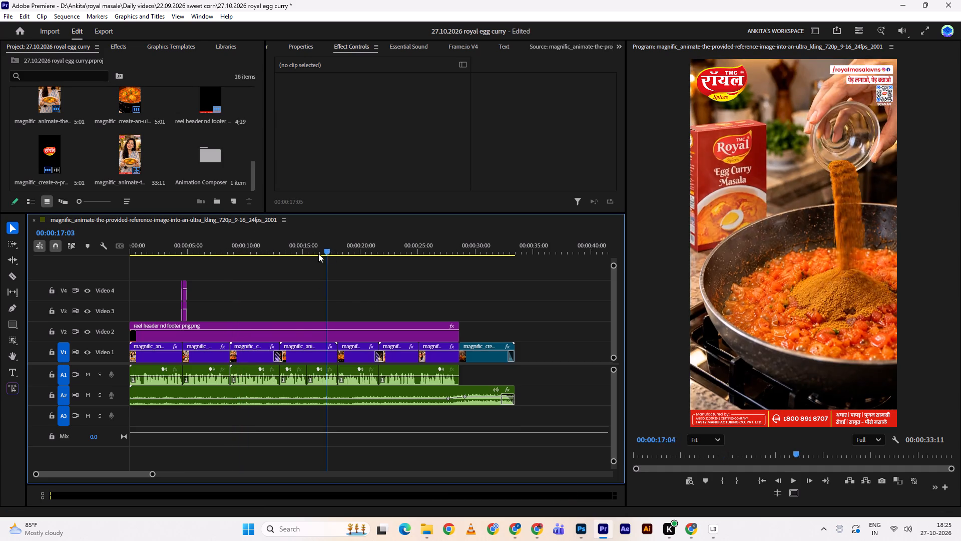
left_click_drag(318, 253, 275, 256)
double_click(275, 256)
key("space")
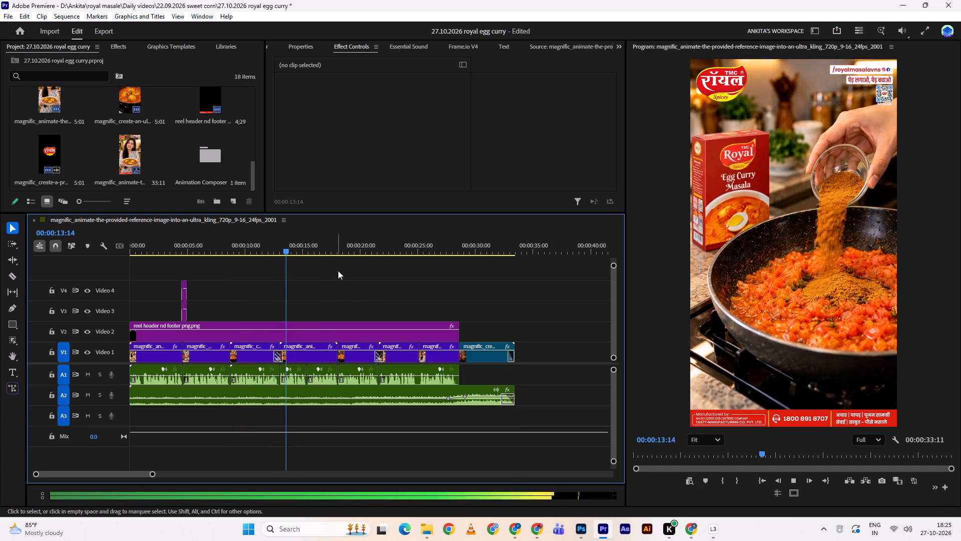
key("space")
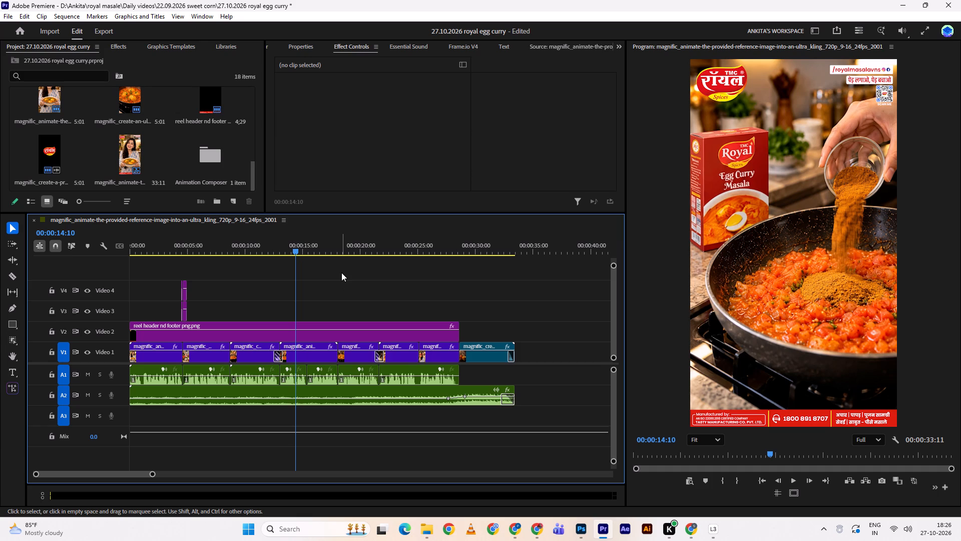
key("space")
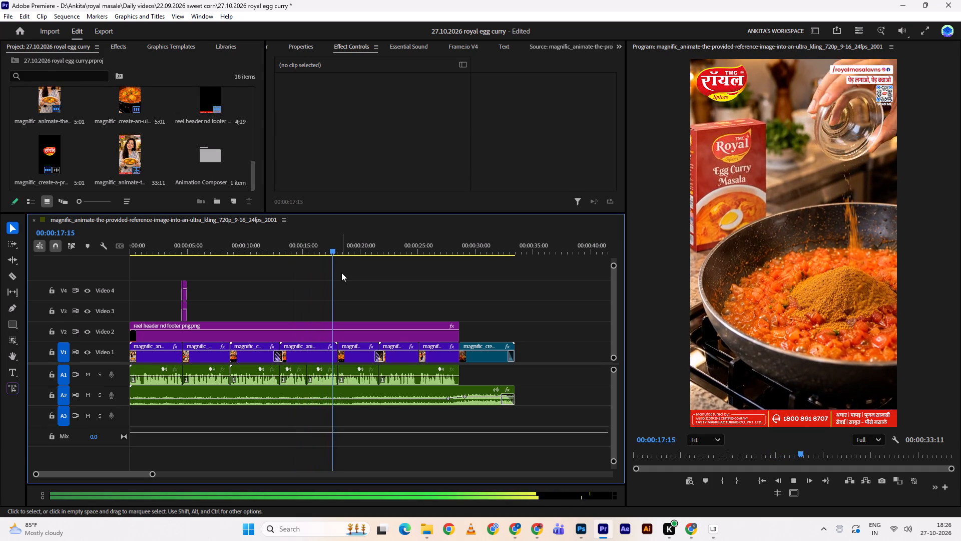
key("space")
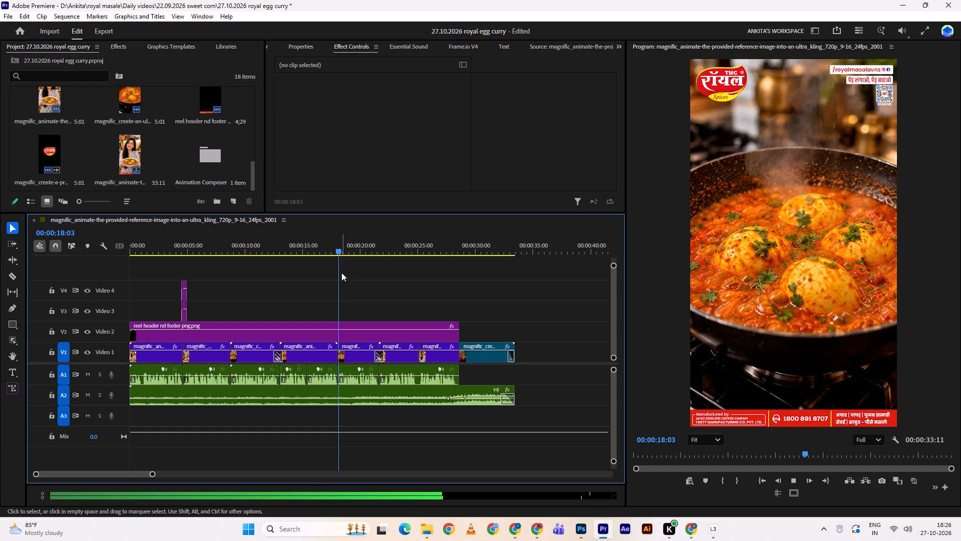
key("space")
key("space")
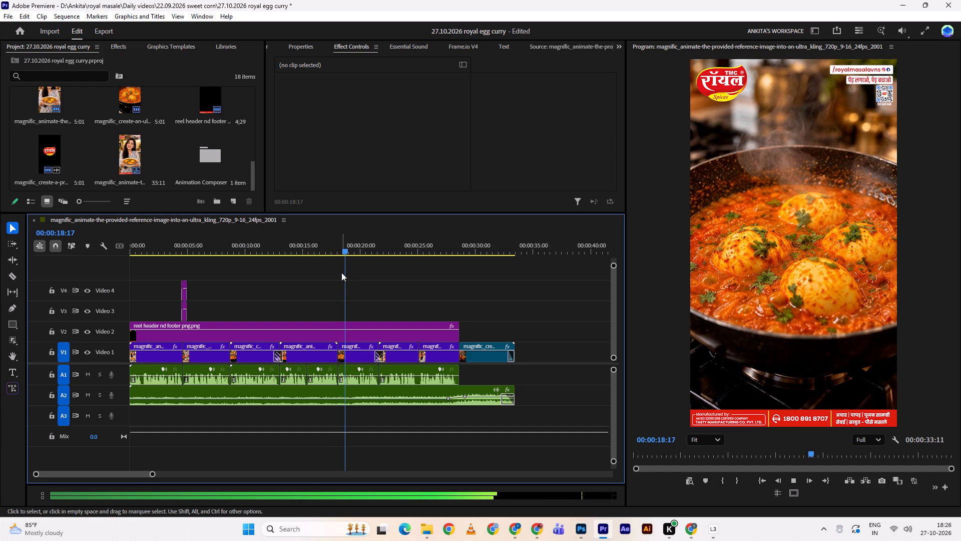
left_click_drag(342, 244, 329, 246)
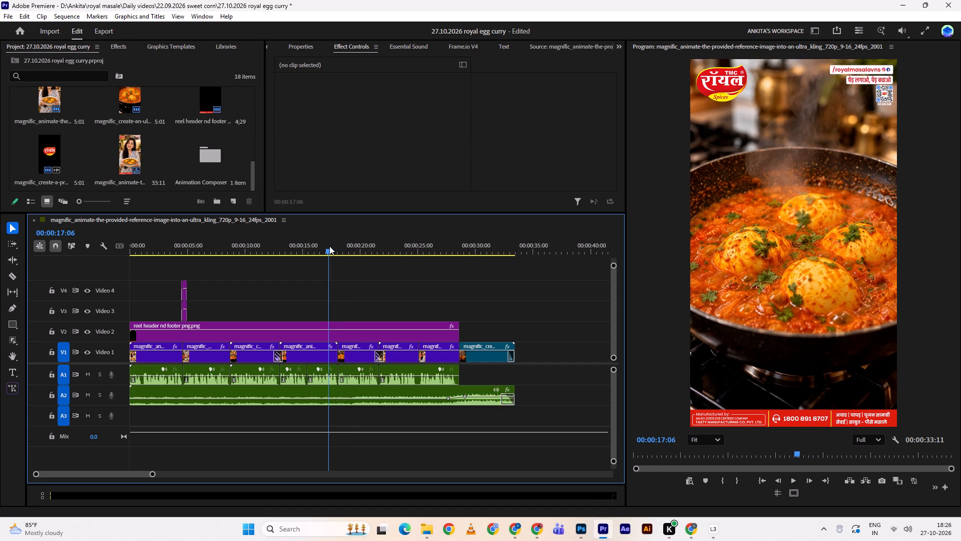
key("space")
key("space")
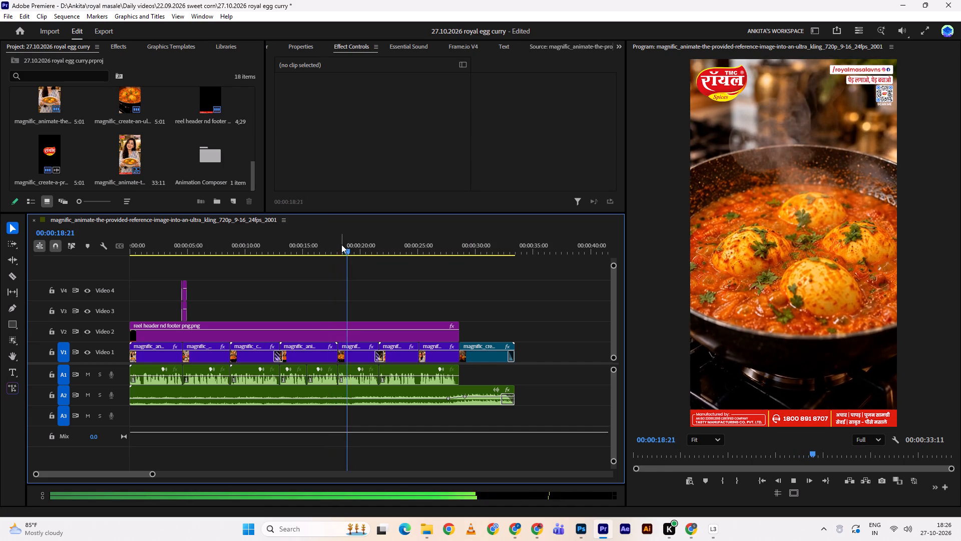
Play back the reel again from just before the first Video 1 cut at about 00:00:04.
left_click_drag(343, 243, 177, 260)
key("space")
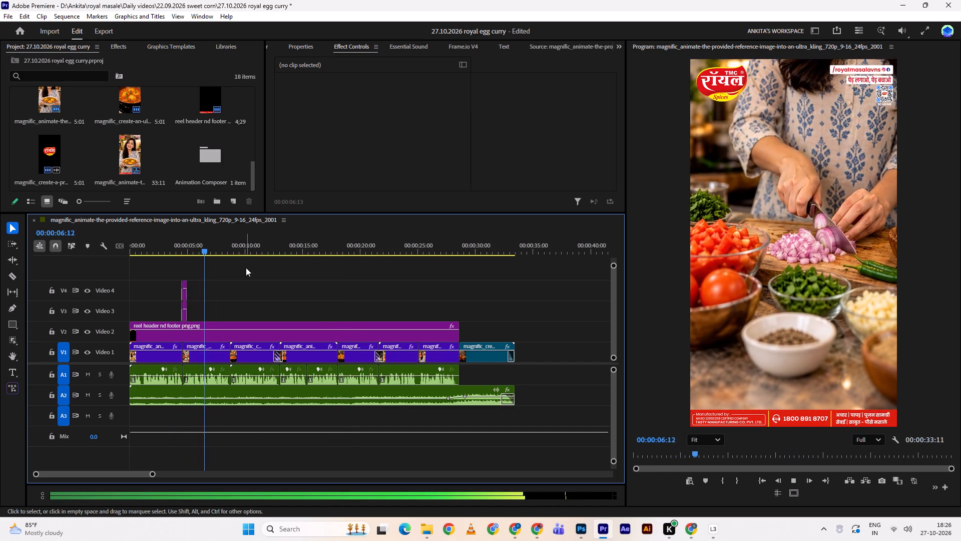
Save the project.
key("ctrl+s")
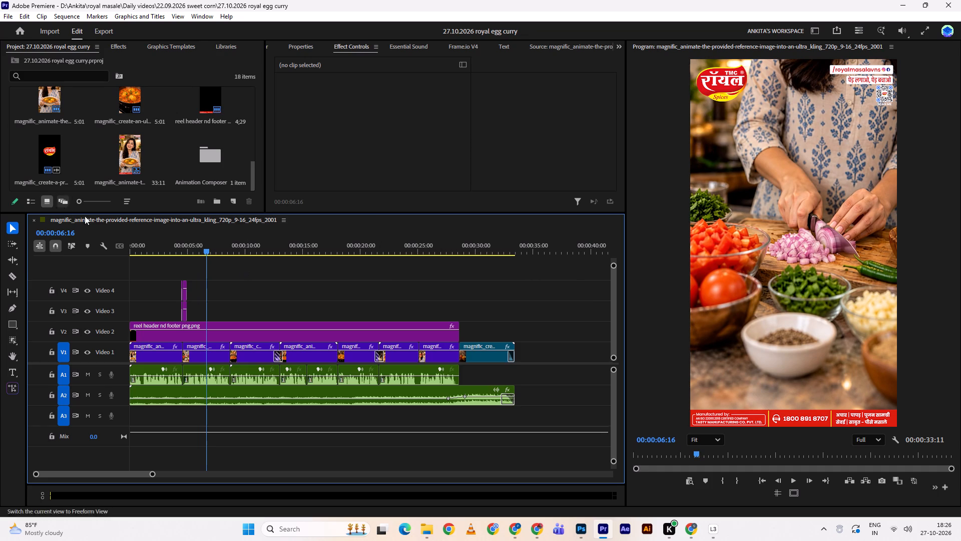
Play back the reel from about 00:00:04 through to the closing spice clip to review all the transitions.
left_click(180, 246)
key("space")
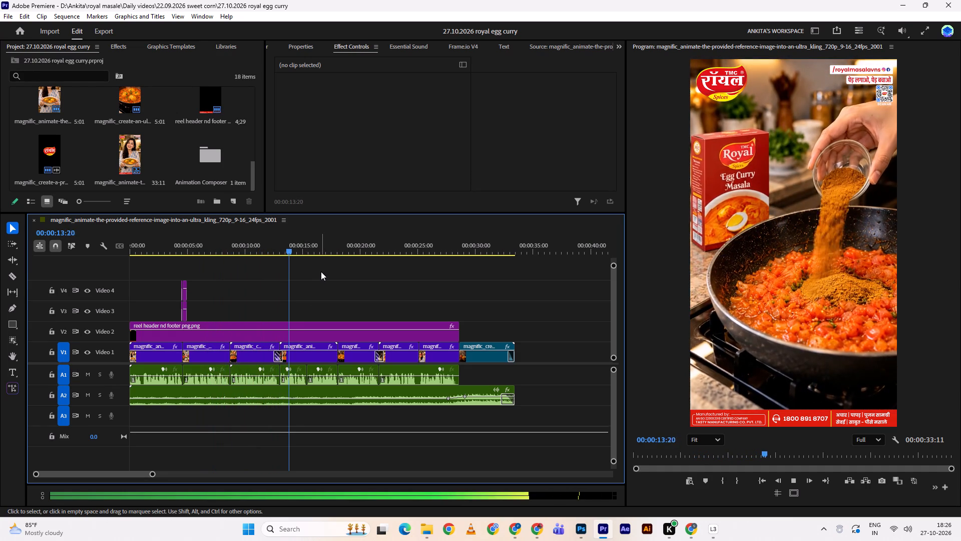
left_click(366, 290)
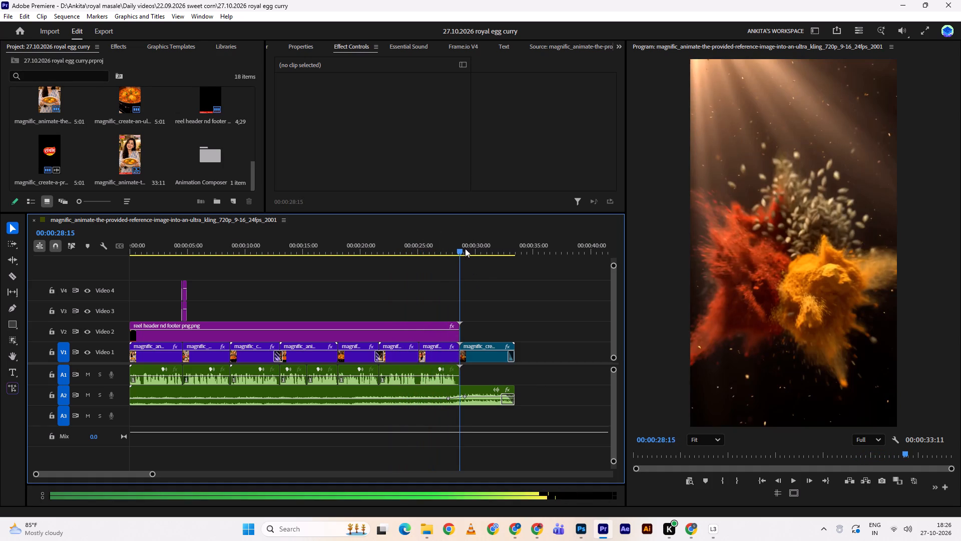
Add the Generated Light Leak 9 transition from Animation Composer at the cut into the closing spice clip at 00:00:28:15.
left_click(205, 16)
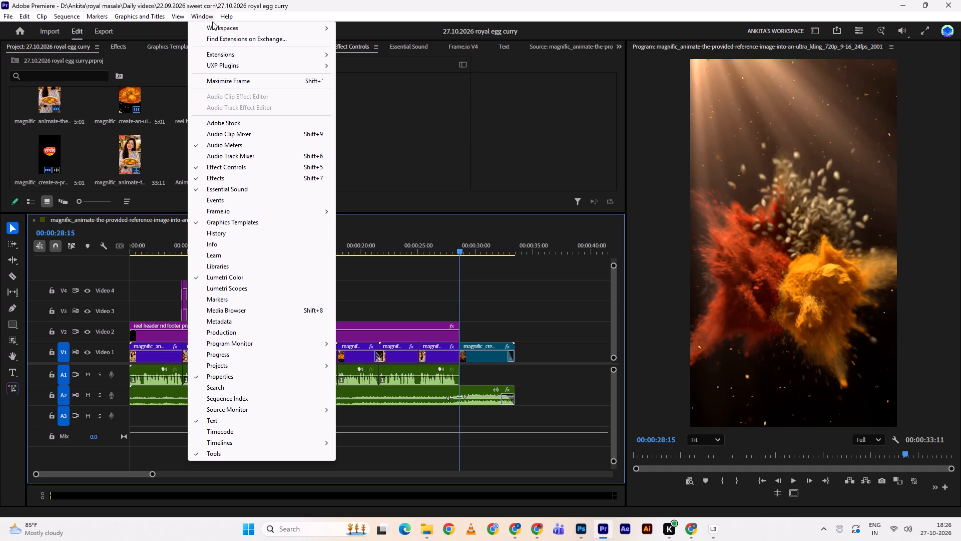
left_click(367, 51)
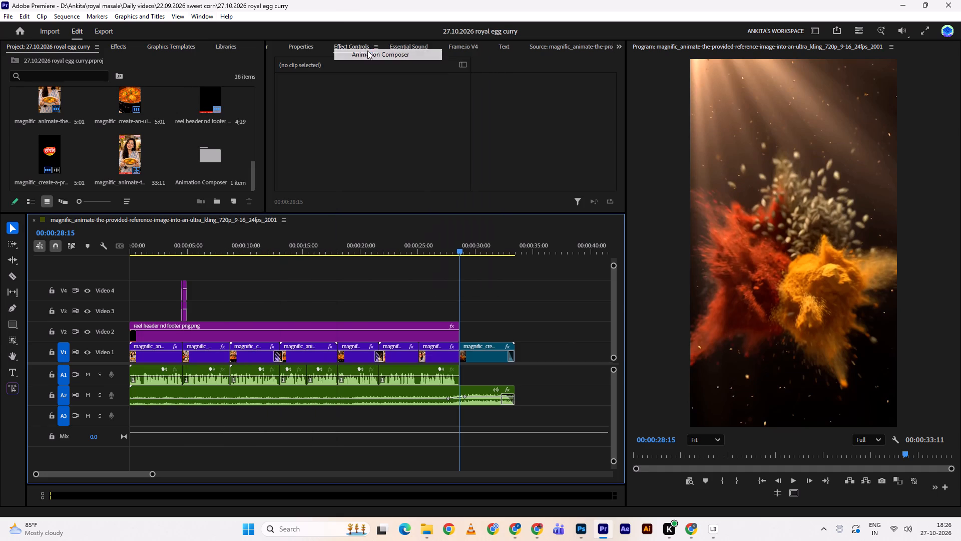
left_click_drag(447, 369, 451, 253)
left_click(367, 208)
scroll(385, 224, "down", 3)
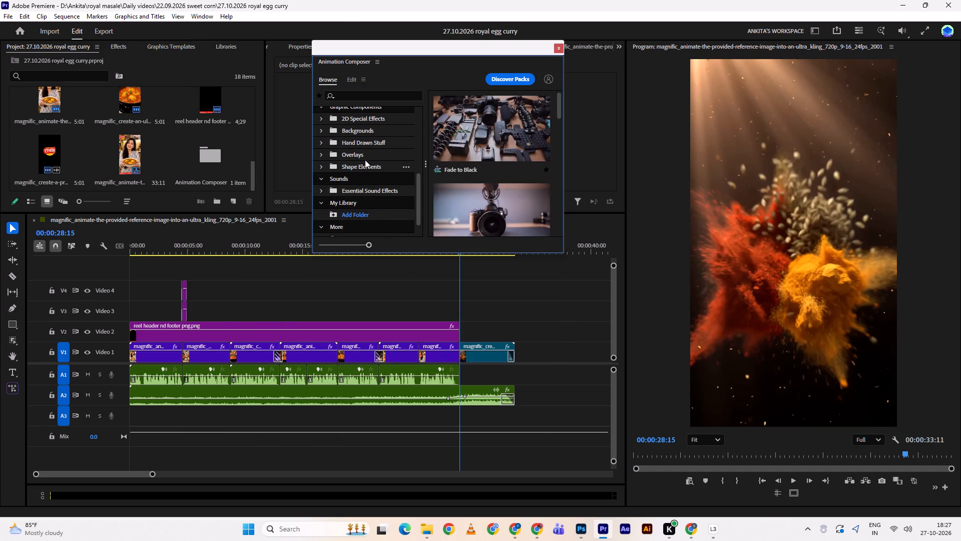
scroll(372, 158, "up", 1)
left_click(369, 134)
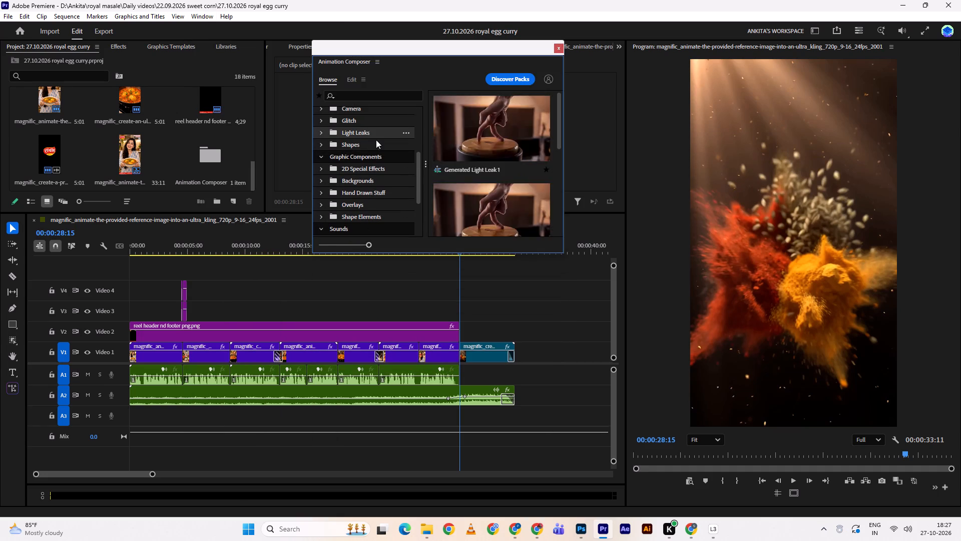
scroll(499, 191, "down", 9)
left_click(500, 191)
left_click(529, 239)
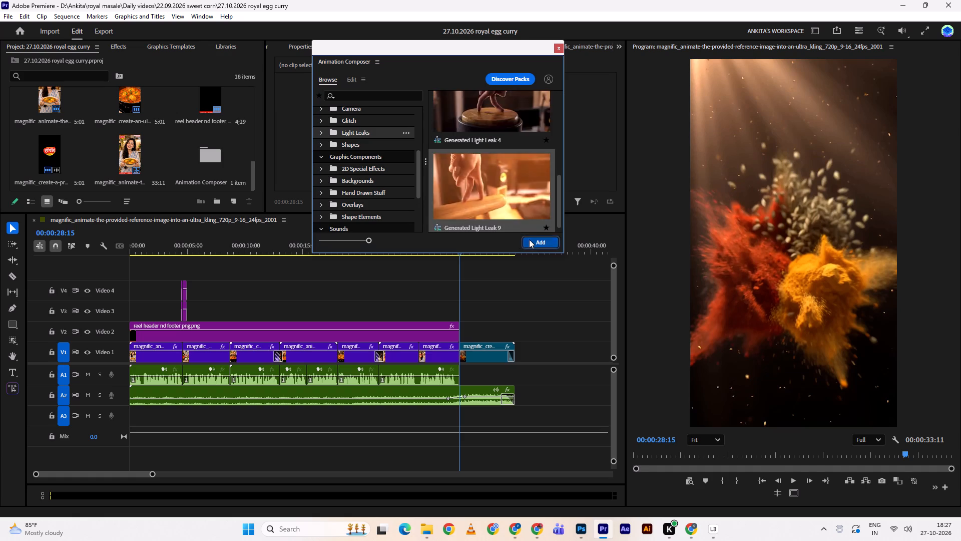
left_click(556, 45)
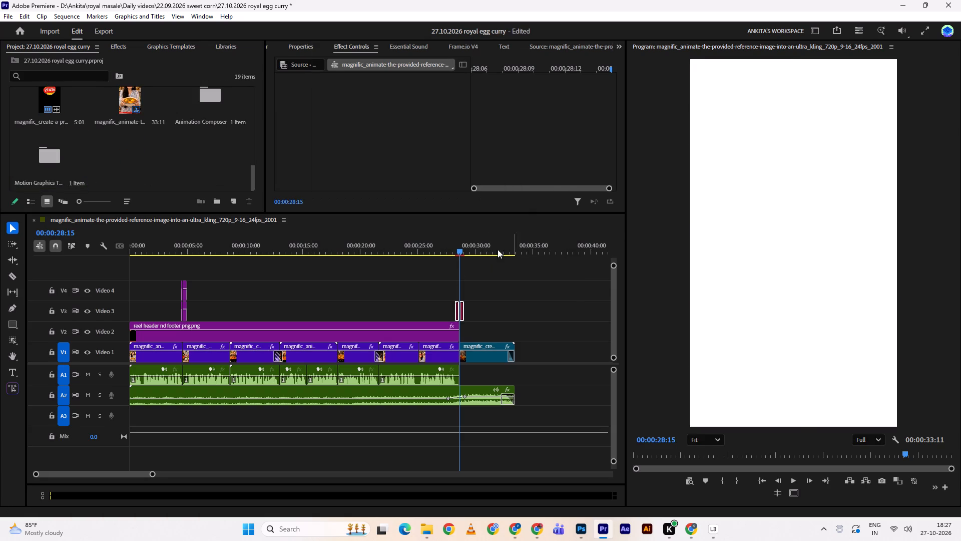
Render the sequence previews and play back from about 00:00:27 to the end to review the light leak transition.
left_click(453, 246)
key("Return")
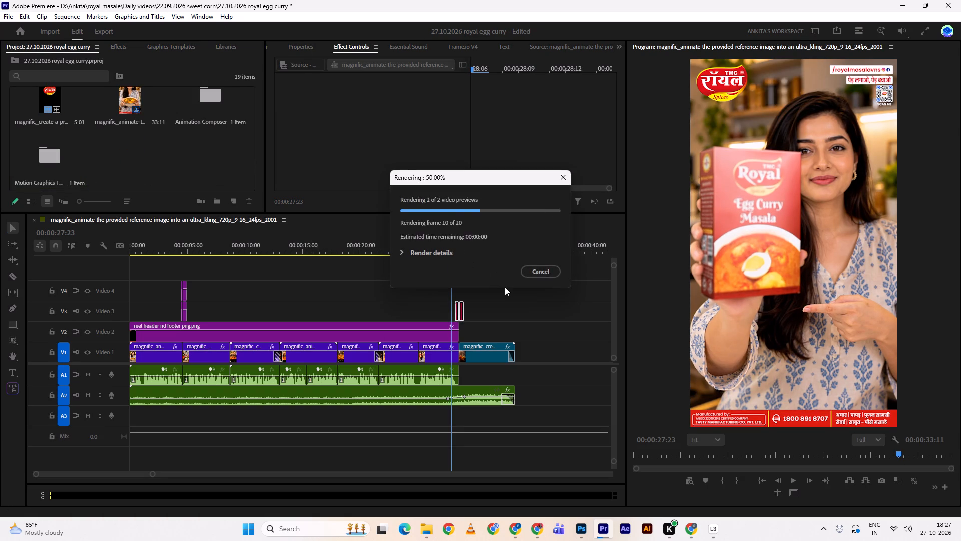
left_click(508, 296)
left_click(445, 245)
key("space")
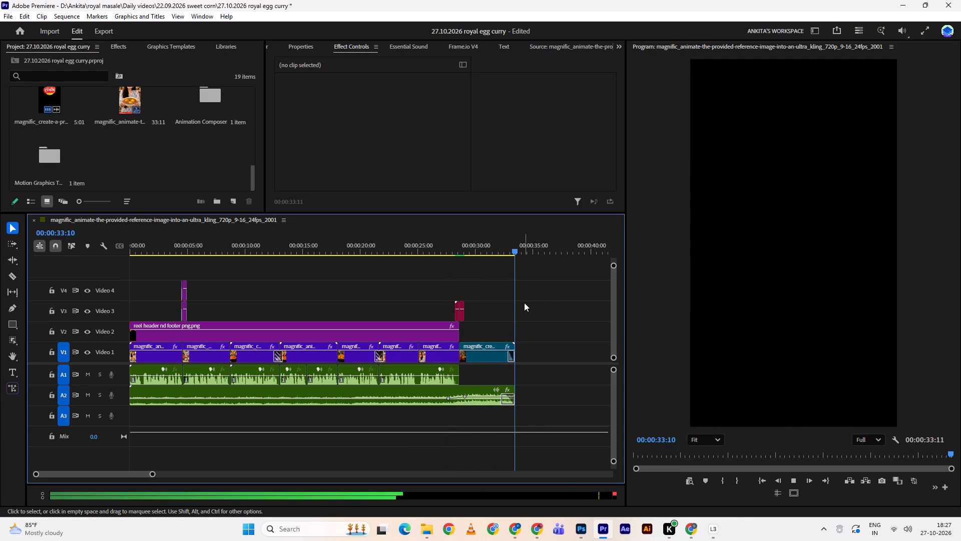
Save the project.
key("ctrl+s")
key("ctrl+s")
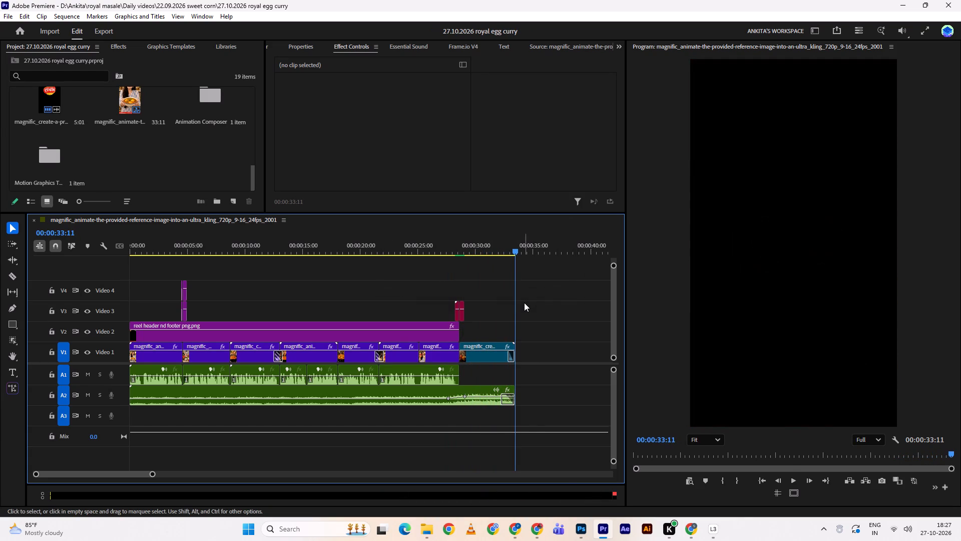
Open the export settings for the reel and choose the Daily videos folder inside royal masale as the output location.
key("ctrl+m")
key("ctrl+space")
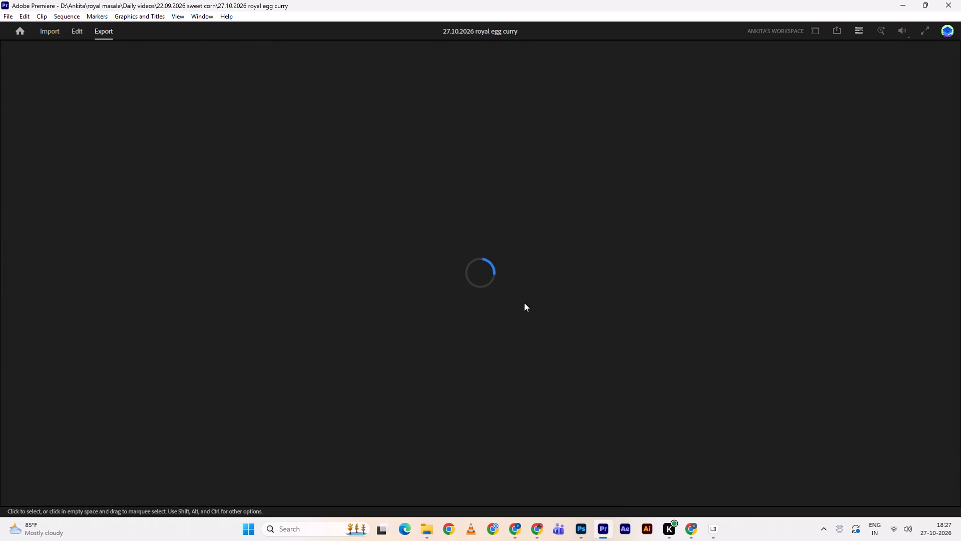
left_click(250, 101)
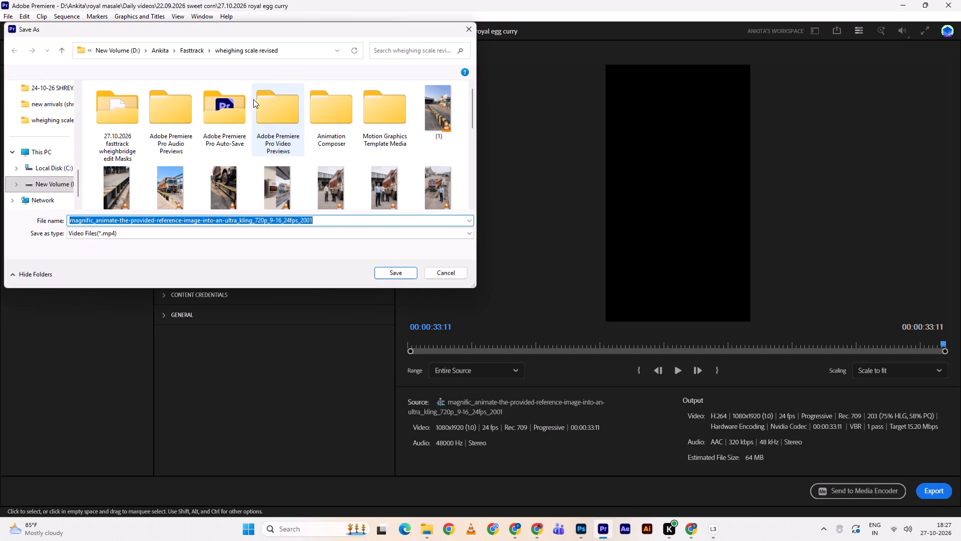
scroll(57, 142, "up", 4)
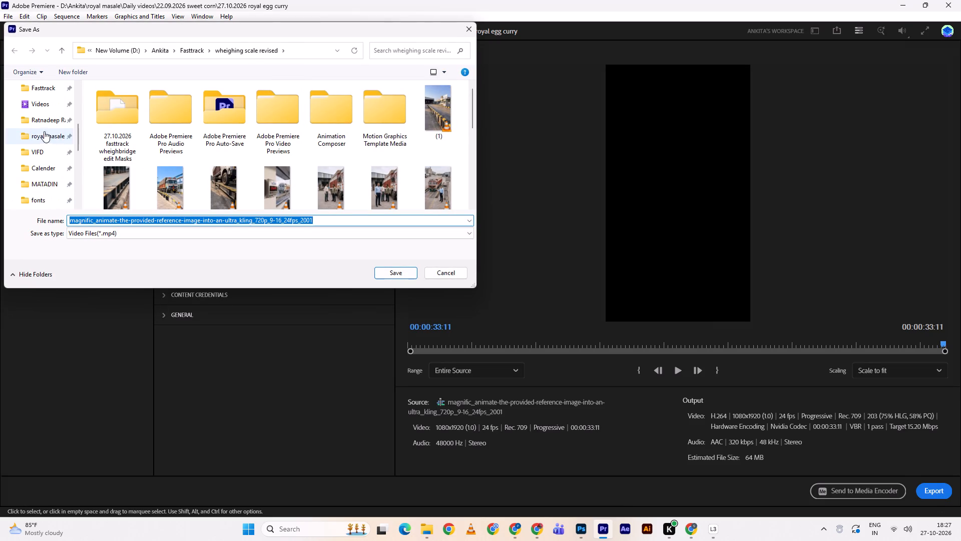
left_click(43, 135)
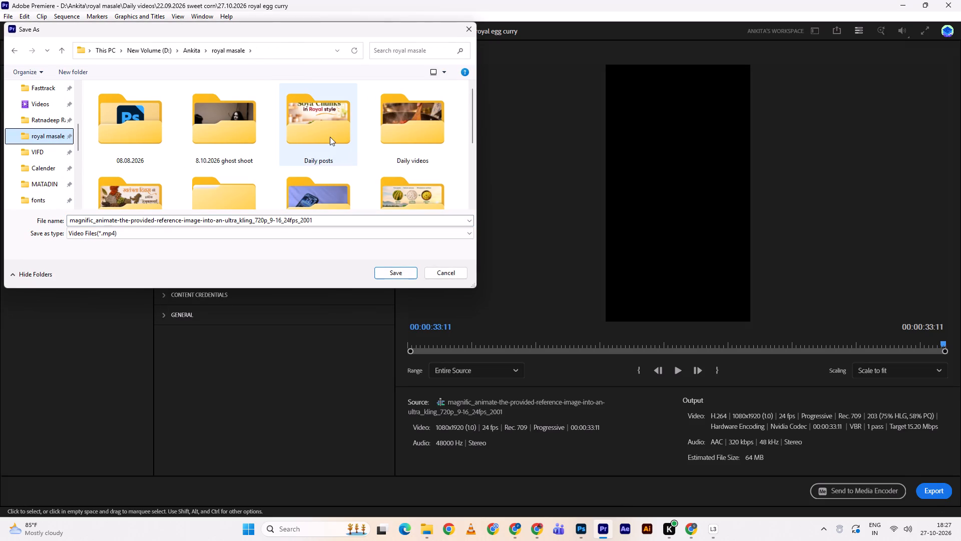
double_click(408, 135)
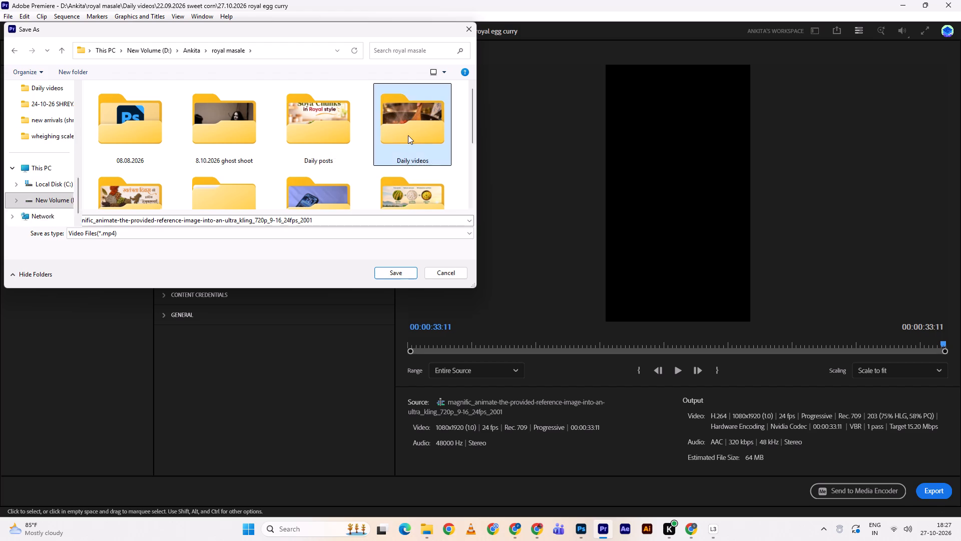
scroll(342, 152, "down", 2)
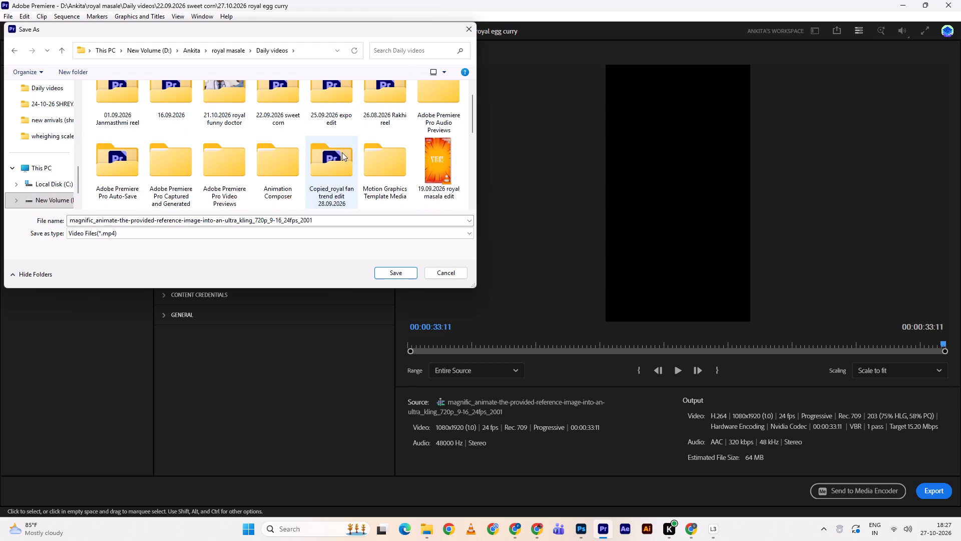
scroll(341, 146, "down", 5)
Name the exported video file "27.10.2026 royal egg curry edit" and save it as the output name.
left_click(340, 217)
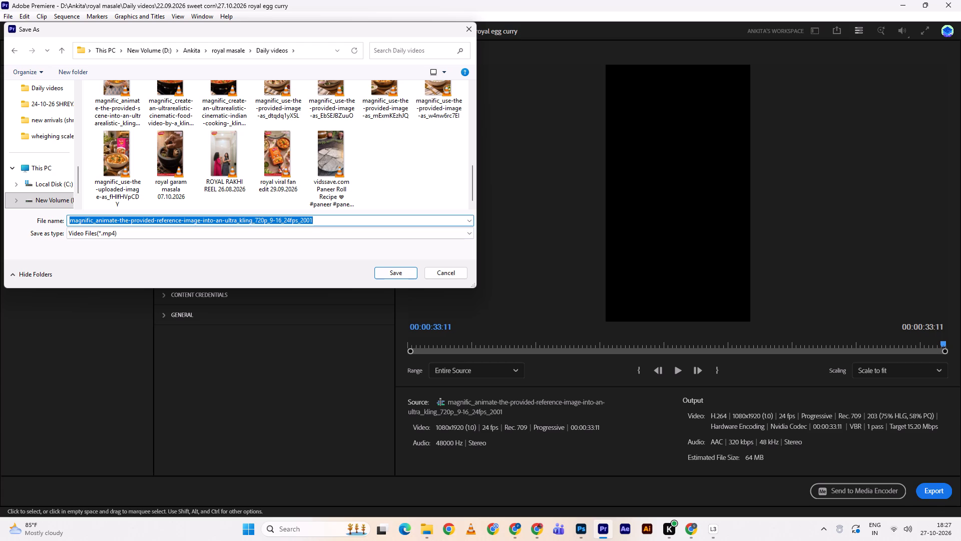
type("27")
key("period")
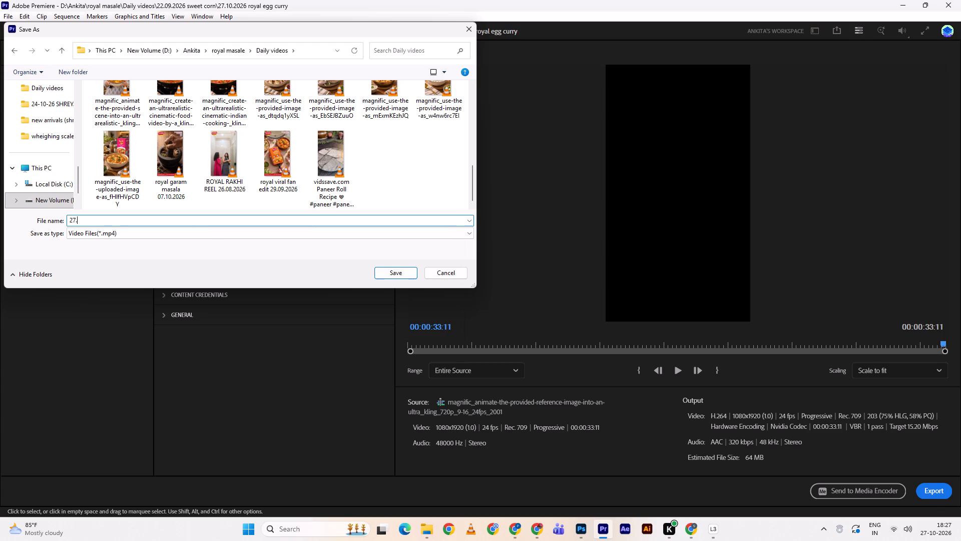
type("10")
key("period")
type("2026")
key("space")
type("royal")
key("space")
type("egg curry")
key("space")
type("edit")
key("Return")
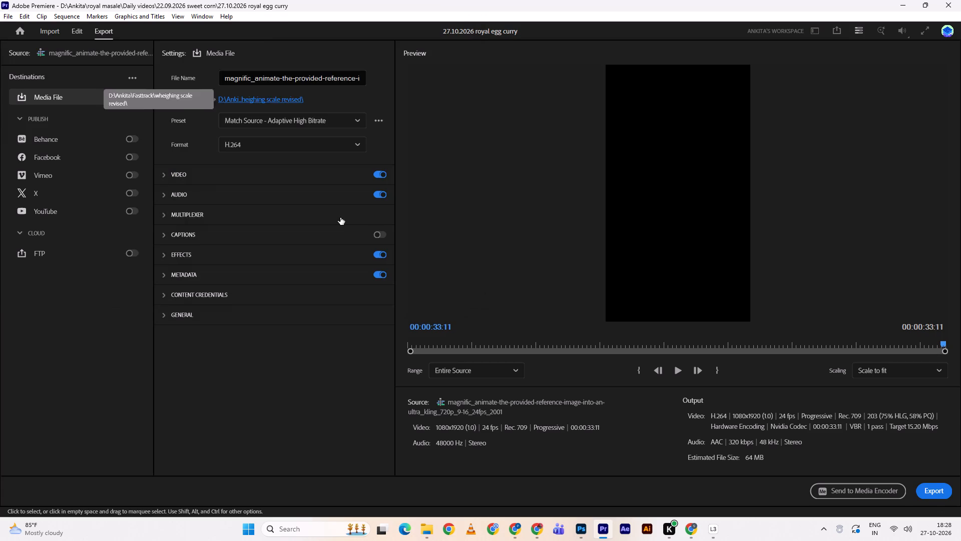
Export the full reel as an H.264 media file.
key("Return")
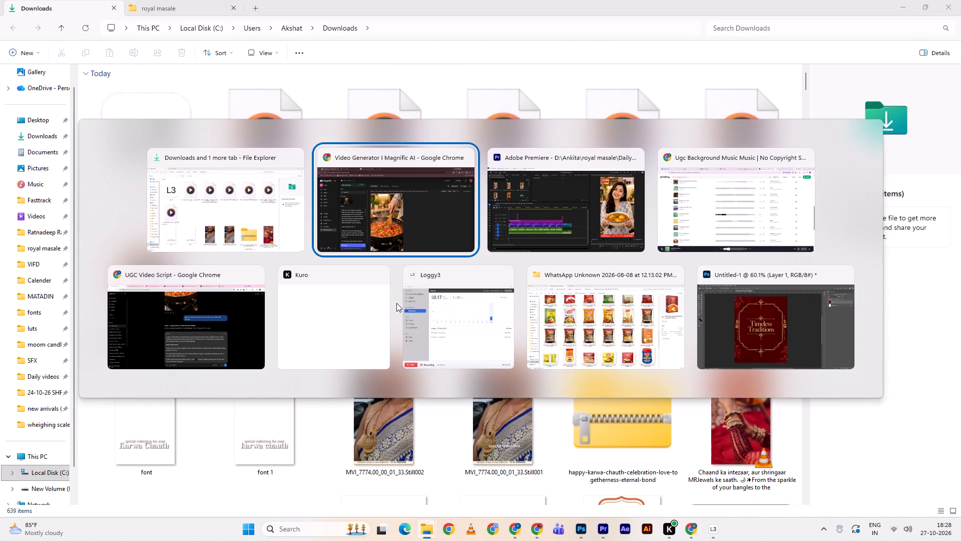
Switch to Premiere and save the royal egg curry project.
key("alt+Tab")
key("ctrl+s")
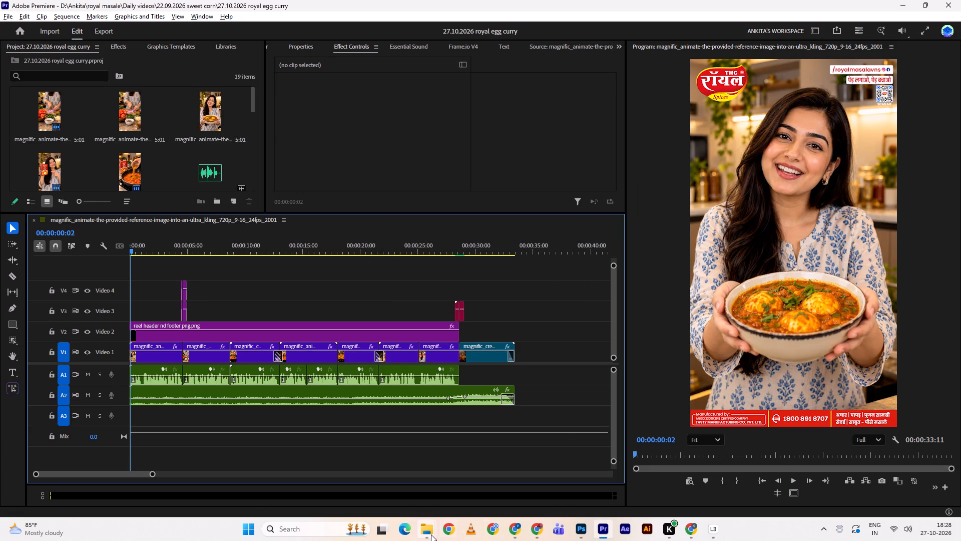
Switch to File Explorer, open the Daily videos folder inside royal masale and look through its files for the exported reel.
left_click(397, 482)
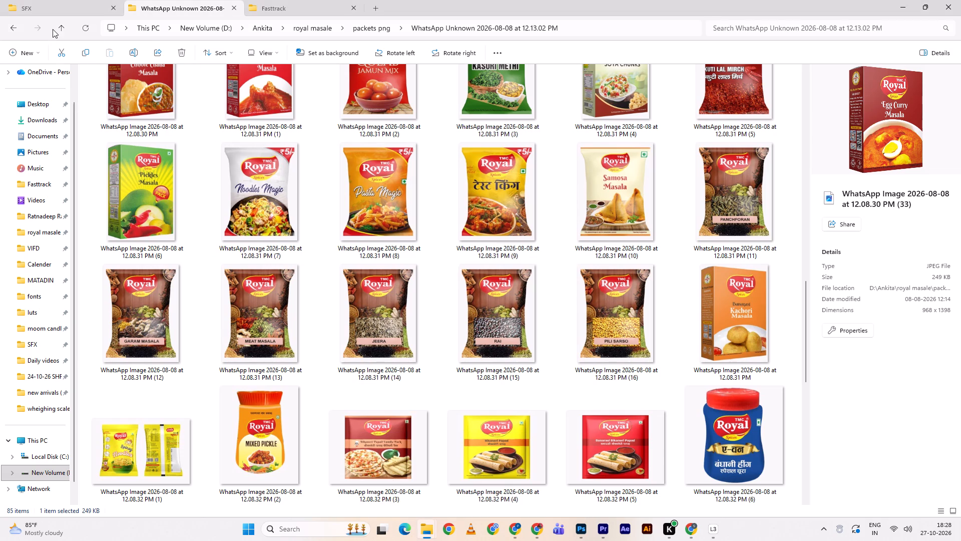
left_click(56, 30)
left_click(62, 34)
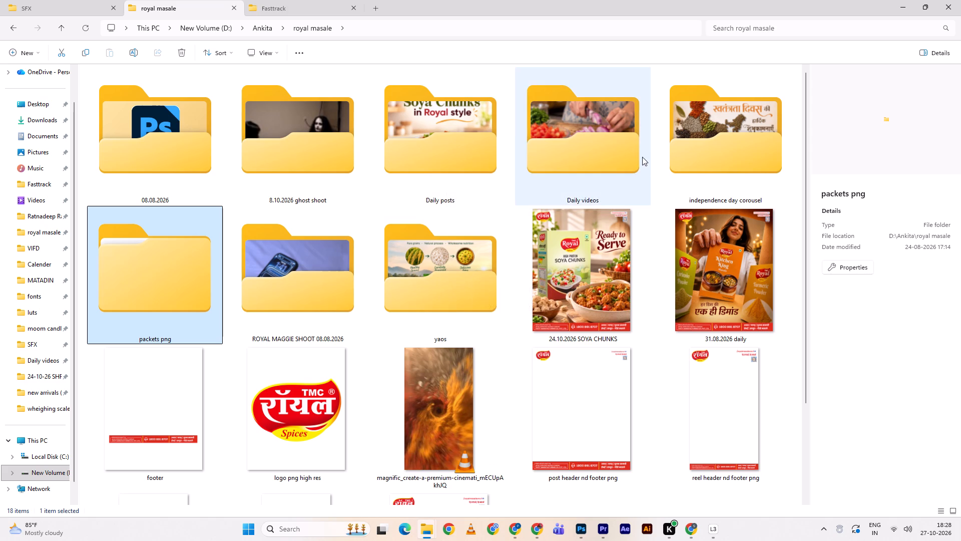
double_click(624, 147)
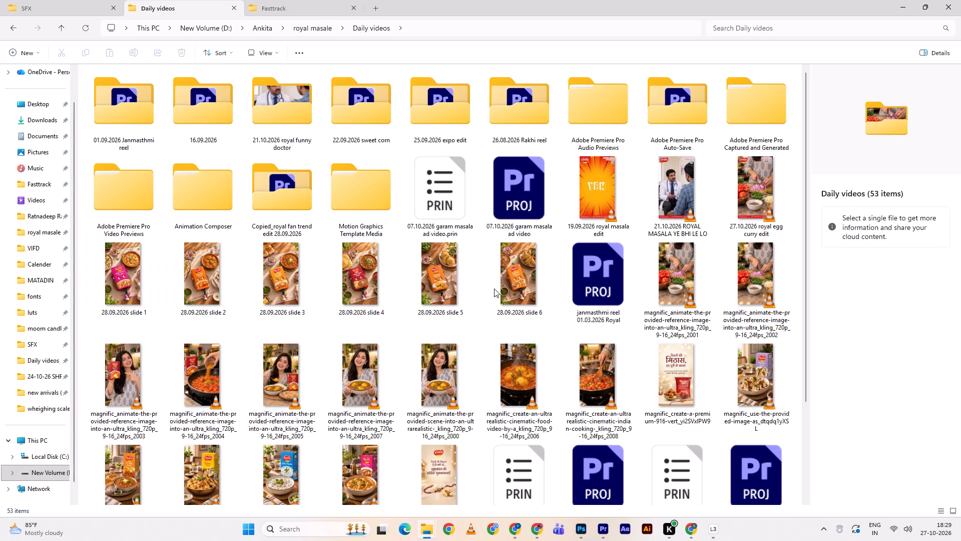
scroll(504, 282, "down", 3)
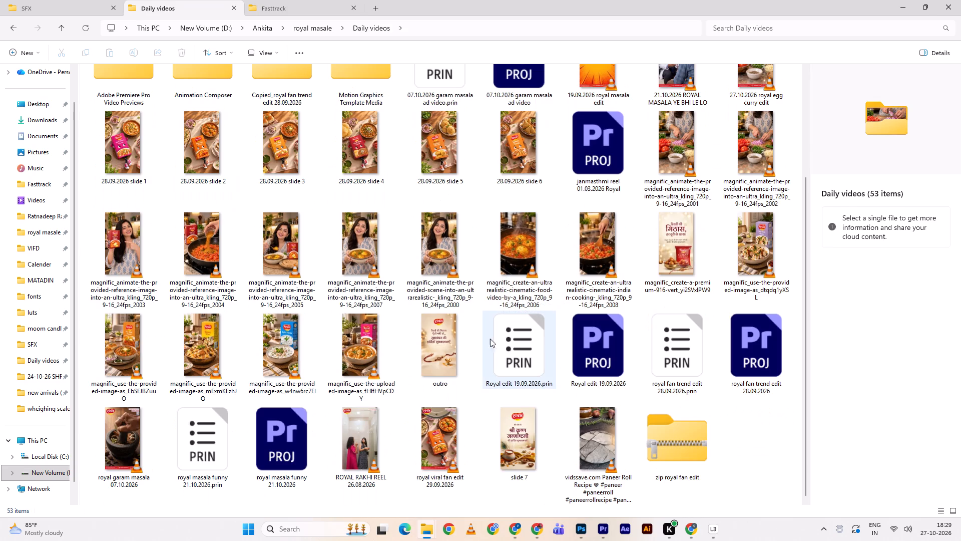
Switch to the Chrome browser.
left_click(689, 532)
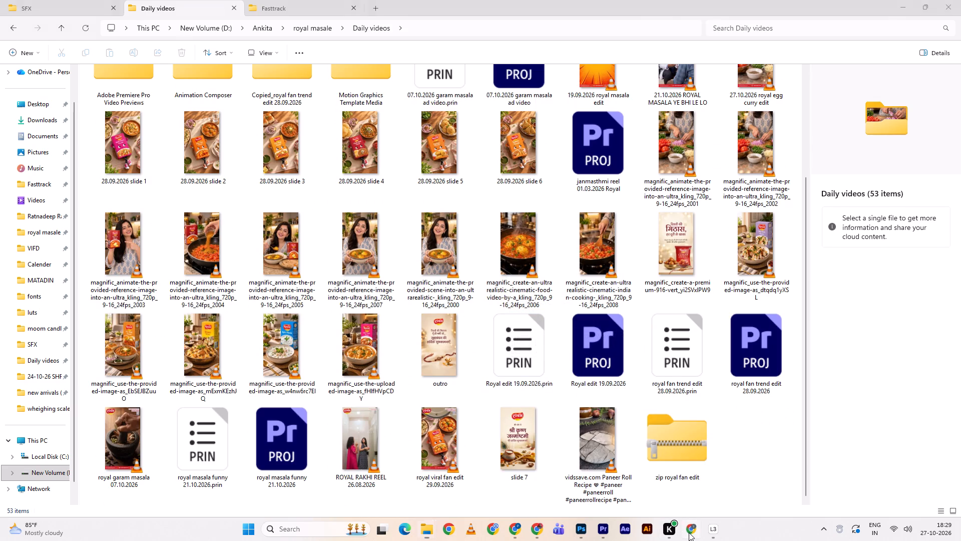